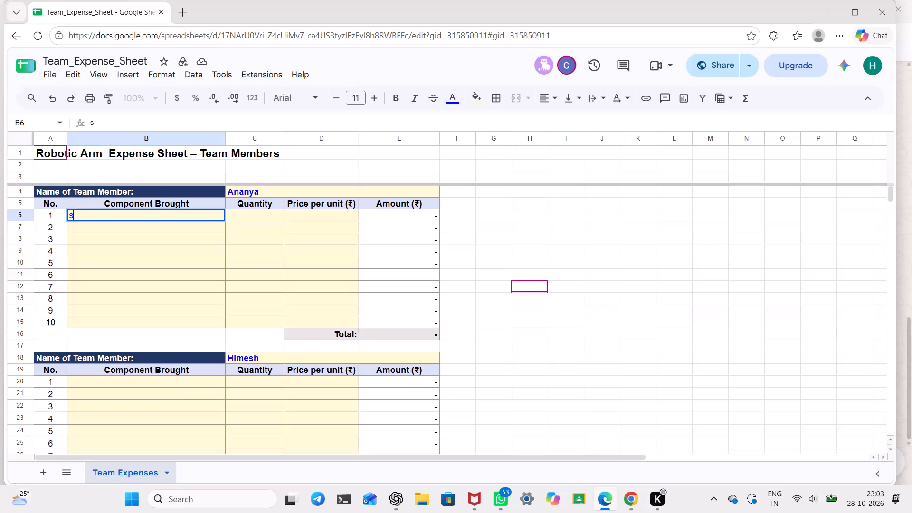
Enter sg995 as the first component in Ananya's table, with a quantity of 2.
{"action": "type", "text": "99"}
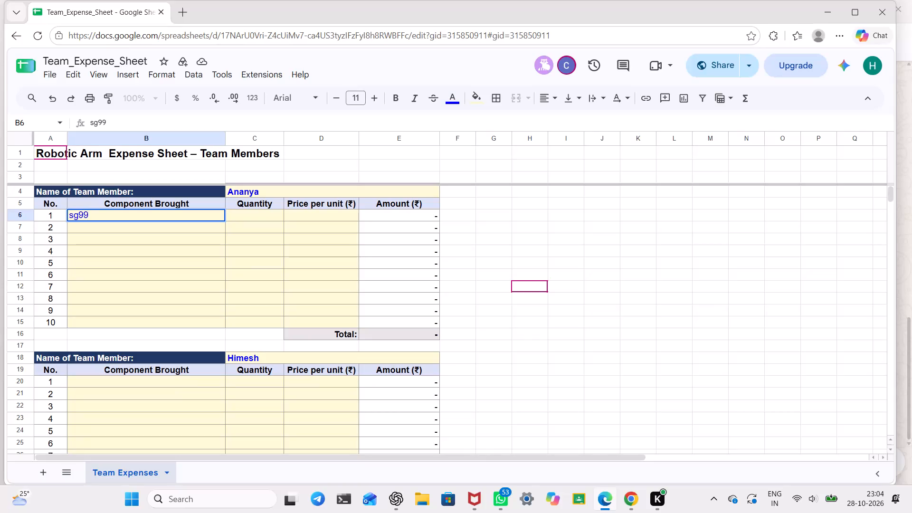
{"action": "key", "text": "5"}
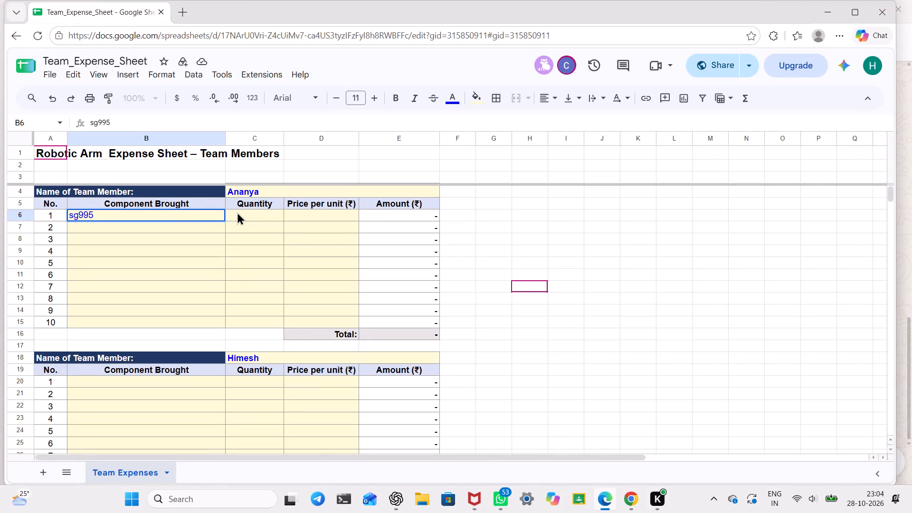
{"action": "left_click", "coordinate": [241, 212]}
{"action": "double_click", "coordinate": [241, 212]}
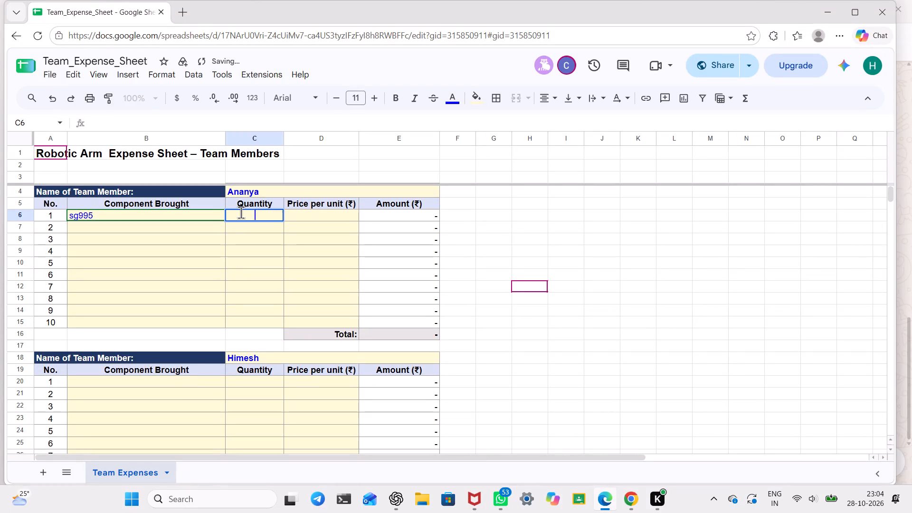
{"action": "left_click", "coordinate": [241, 212]}
{"action": "key", "text": "2"}
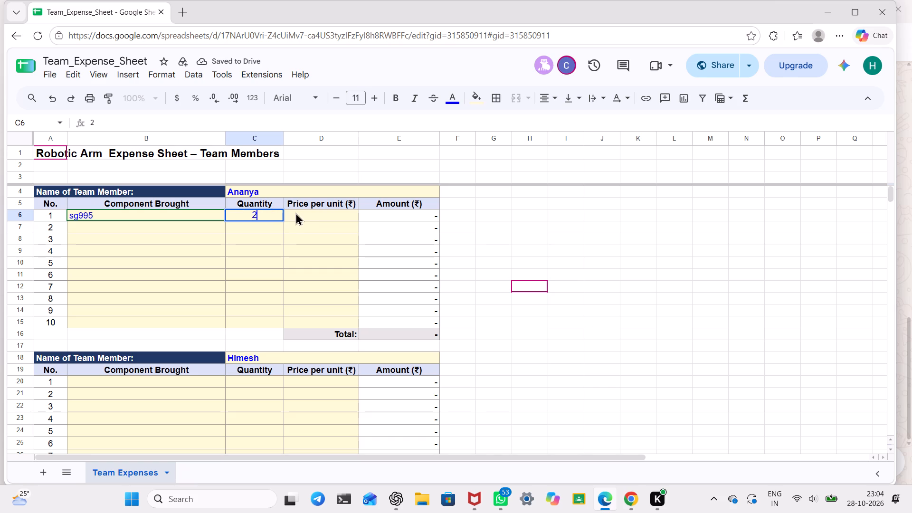
Set the price per unit of Ananya's first component to 200.00.
{"action": "left_click", "coordinate": [297, 212]}
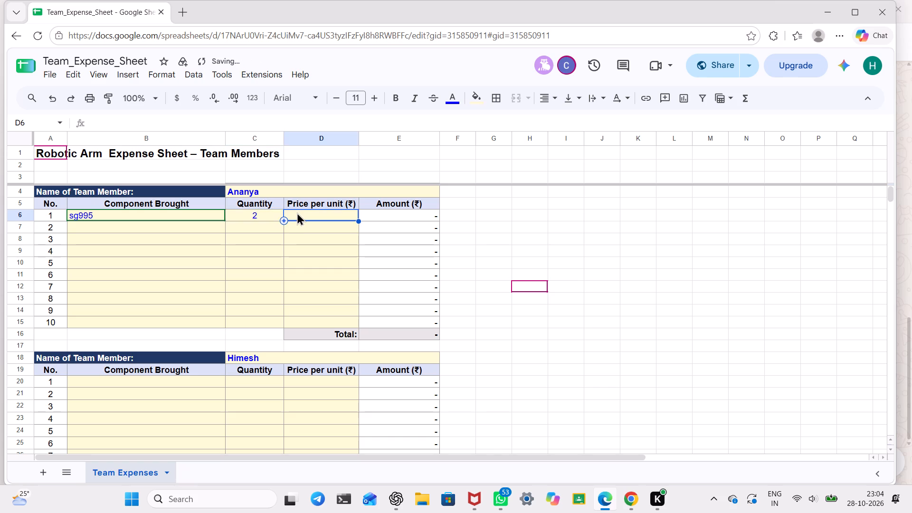
{"action": "scroll", "coordinate": [305, 278], "scroll_direction": "down", "scroll_amount": 7}
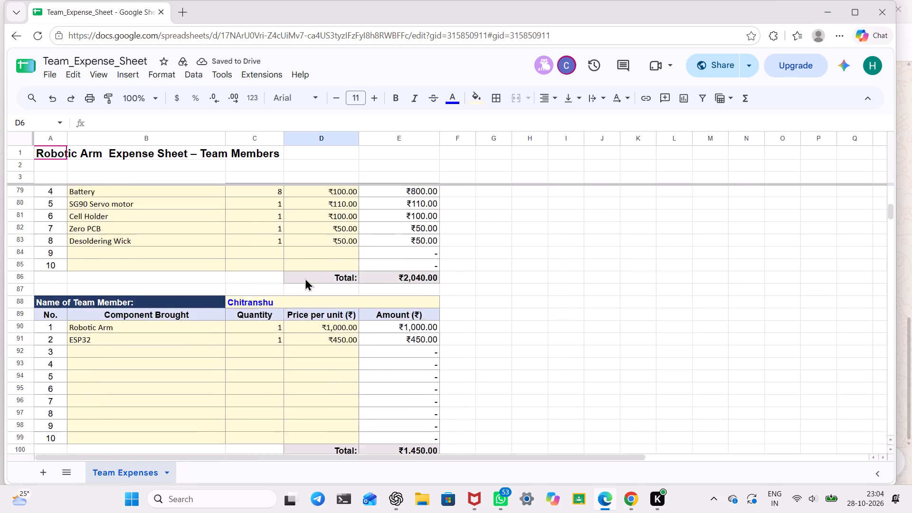
{"action": "scroll", "coordinate": [305, 278], "scroll_direction": "up", "scroll_amount": 4}
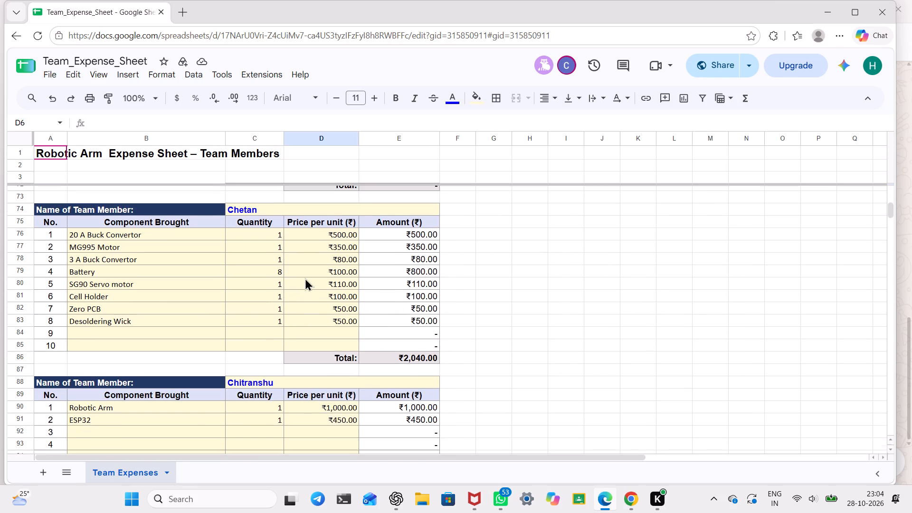
{"action": "scroll", "coordinate": [305, 278], "scroll_direction": "up", "scroll_amount": 7}
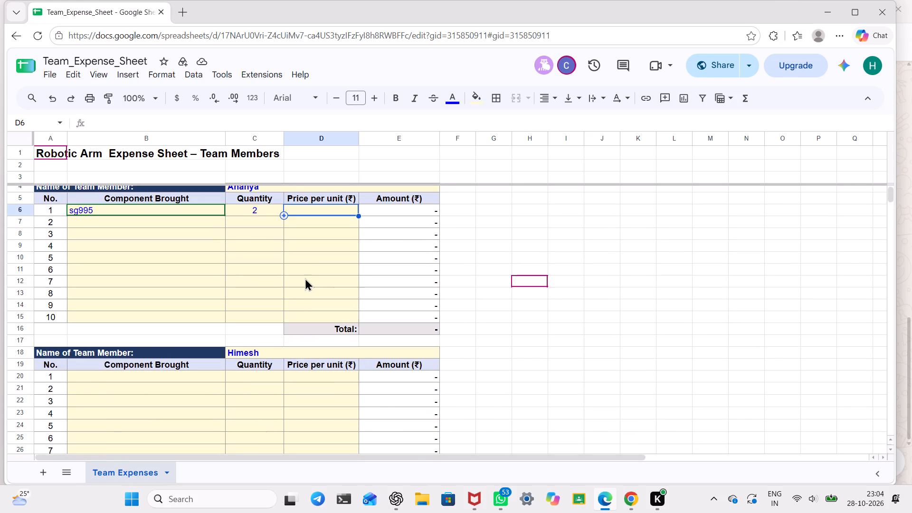
{"action": "double_click", "coordinate": [315, 213]}
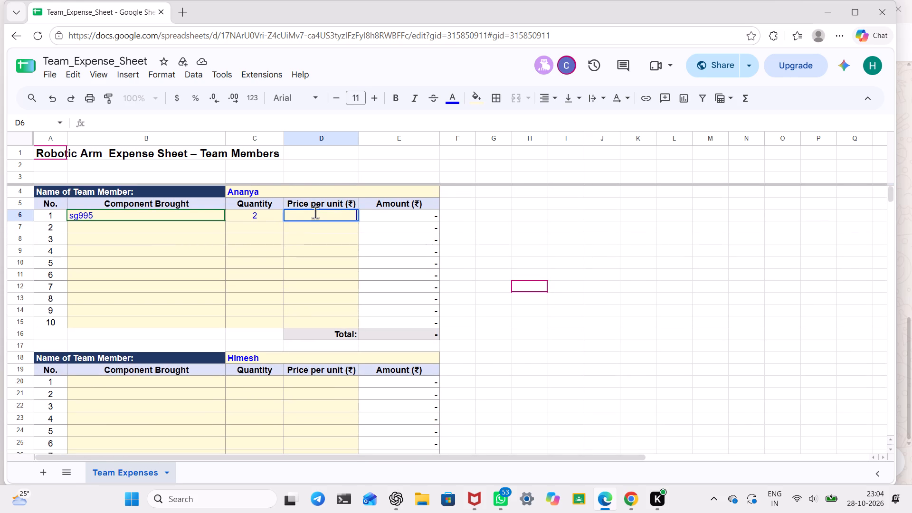
{"action": "key", "text": "BackSpace"}
{"action": "key", "text": "BackSpace"}
{"action": "key", "text": "BackSpace"}
{"action": "type", "text": "200"}
{"action": "type", "text": ".00"}
{"action": "left_click", "coordinate": [389, 210]}
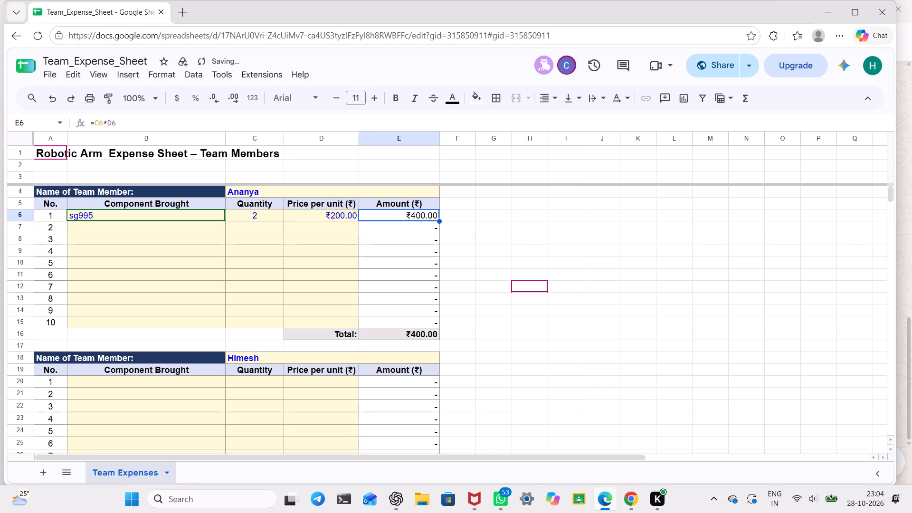
Enter sg90 as the second component in Ananya's table.
{"action": "left_click", "coordinate": [198, 228]}
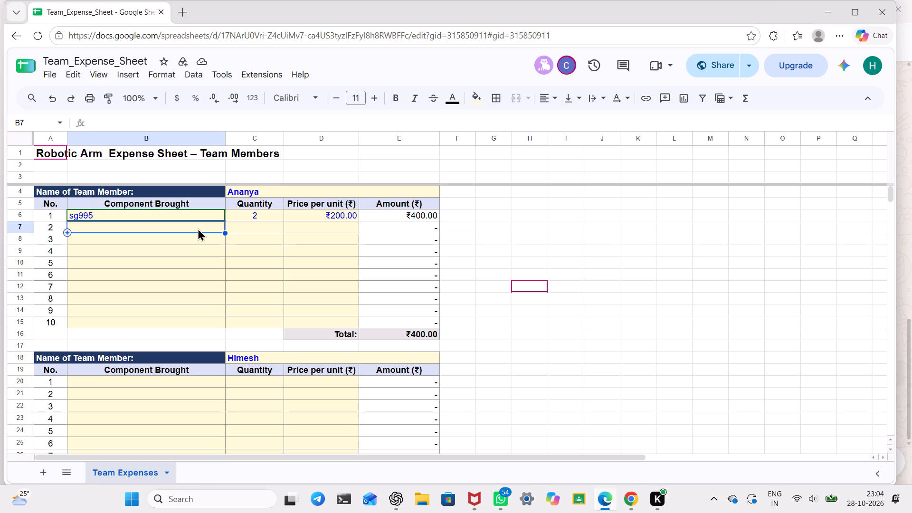
{"action": "type", "text": "sg"}
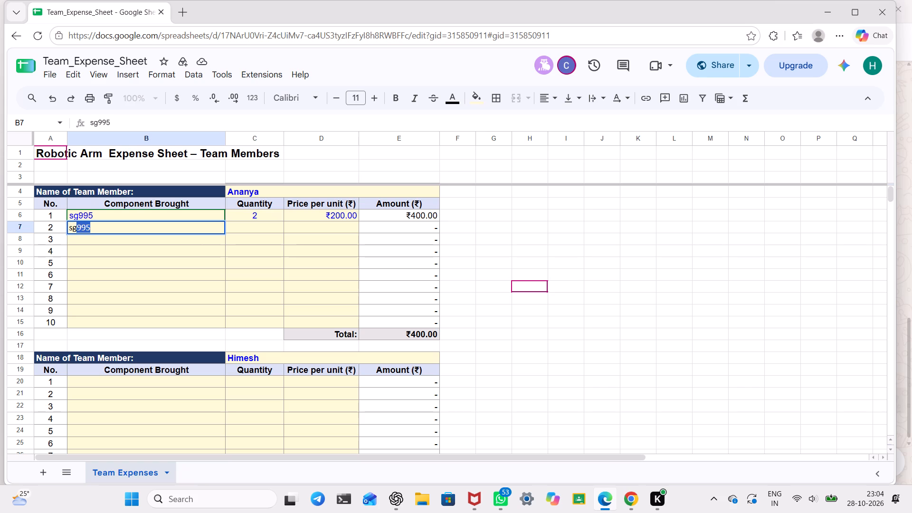
{"action": "type", "text": "90"}
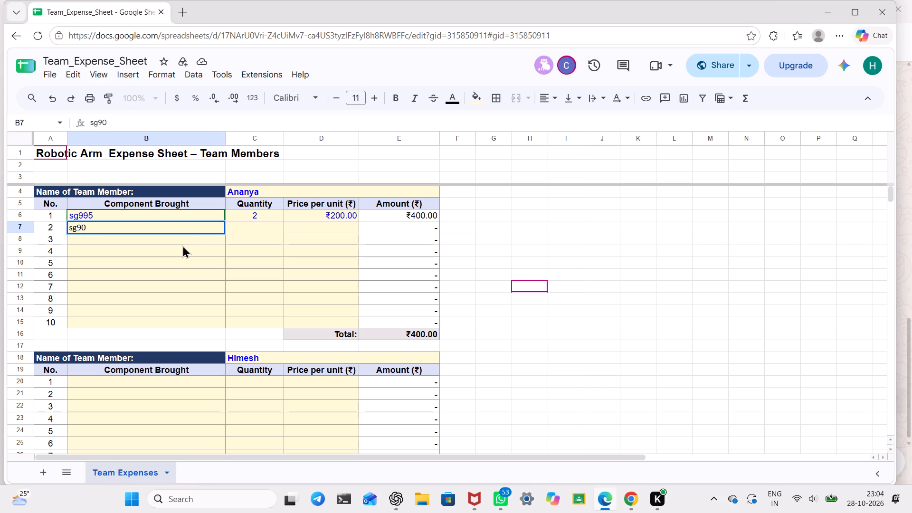
Enter "jumper wire" as the third component in Ananya's table.
{"action": "left_click", "coordinate": [182, 245]}
{"action": "type", "text": "hun"}
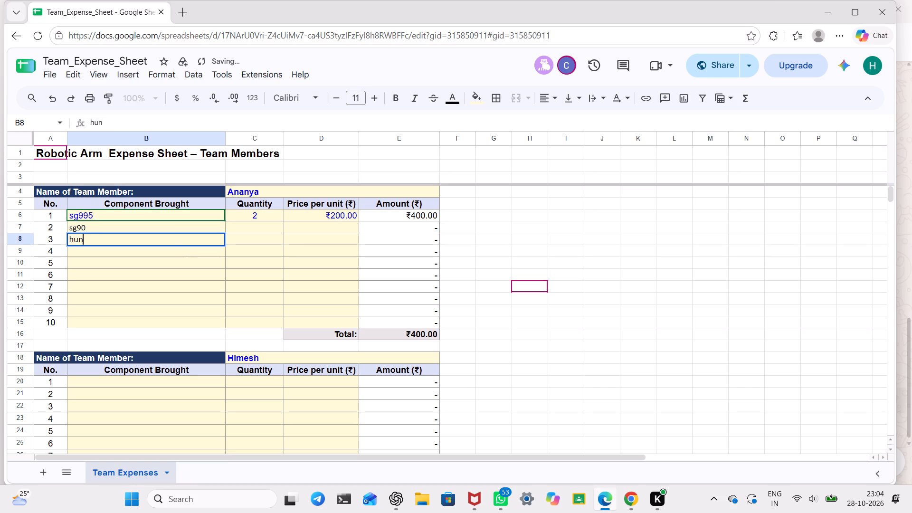
{"action": "key", "text": "BackSpace"}
{"action": "type", "text": "mper"}
{"action": "key", "text": "space"}
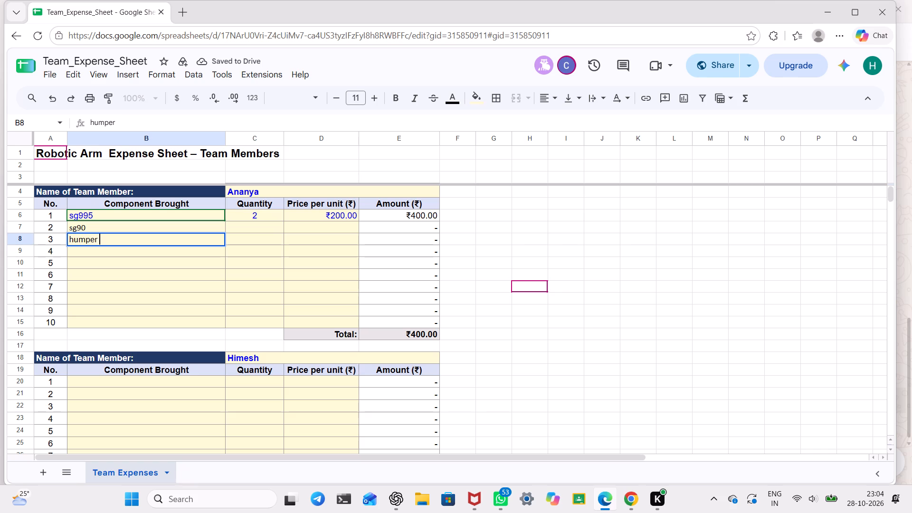
{"action": "key", "text": "BackSpace"}
{"action": "key", "text": "BackSpace"}
{"action": "key", "text": "BackSpace"}
{"action": "key", "text": "BackSpace"}
{"action": "key", "text": "BackSpace"}
{"action": "key", "text": "BackSpace"}
{"action": "key", "text": "BackSpace"}
{"action": "key", "text": "BackSpace"}
{"action": "key", "text": "BackSpace"}
{"action": "key", "text": "BackSpace"}
{"action": "key", "text": "BackSpace"}
{"action": "type", "text": "jumpwe"}
{"action": "key", "text": "space"}
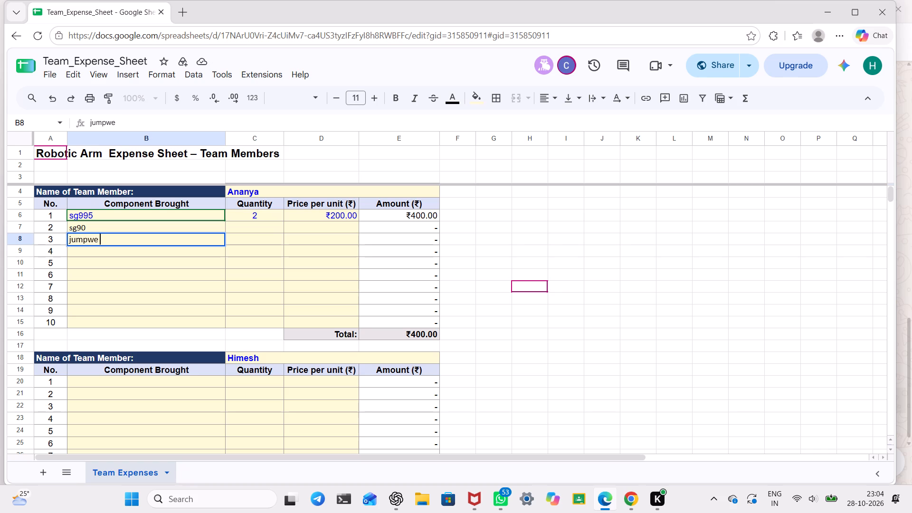
{"action": "key", "text": "BackSpace"}
{"action": "key", "text": "BackSpace"}
{"action": "key", "text": "BackSpace"}
{"action": "type", "text": "er wire"}
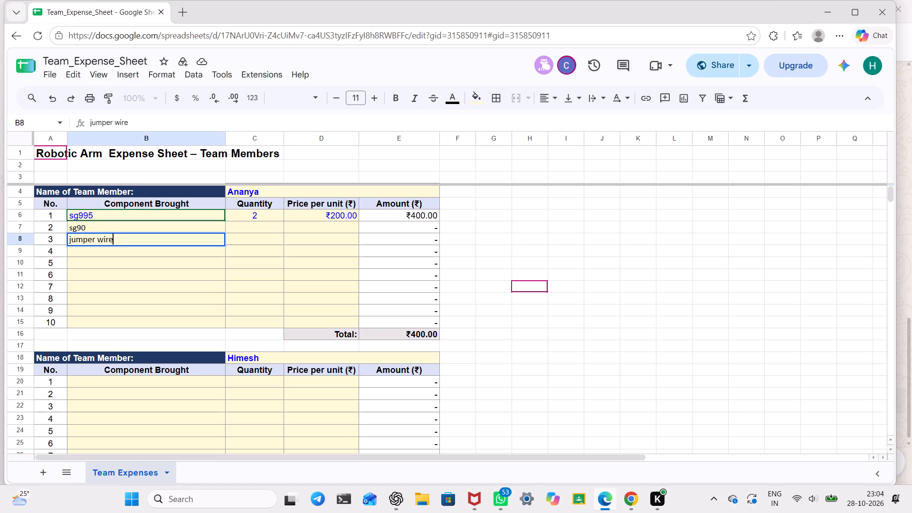
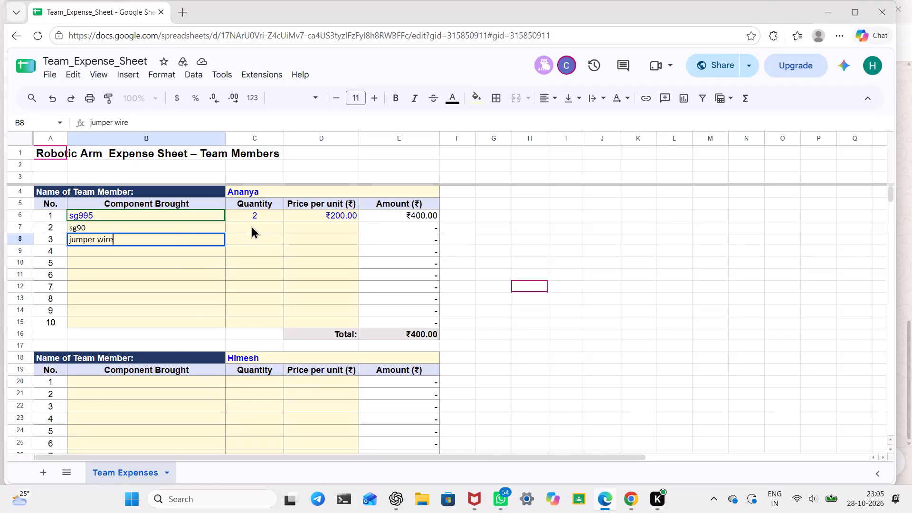
Enter a quantity of 2 for the sg90 component in Ananya's table.
{"action": "left_click", "coordinate": [252, 225]}
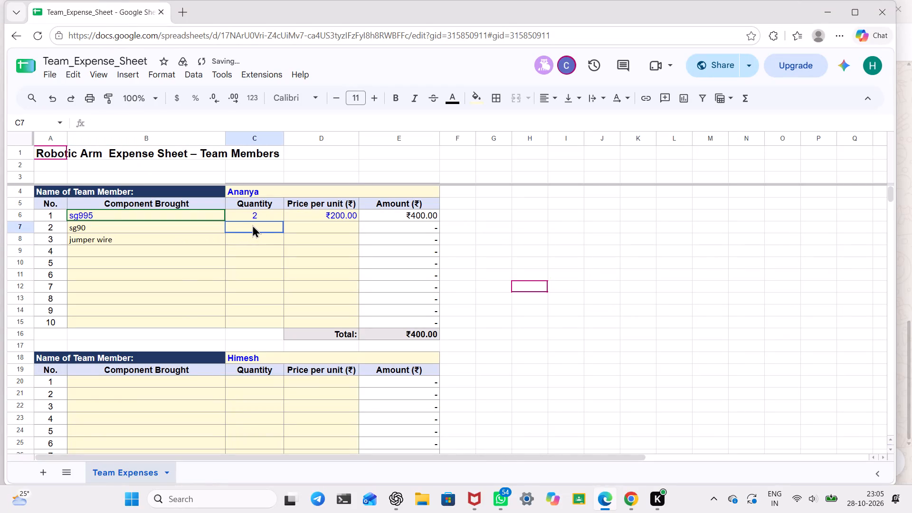
{"action": "key", "text": "2"}
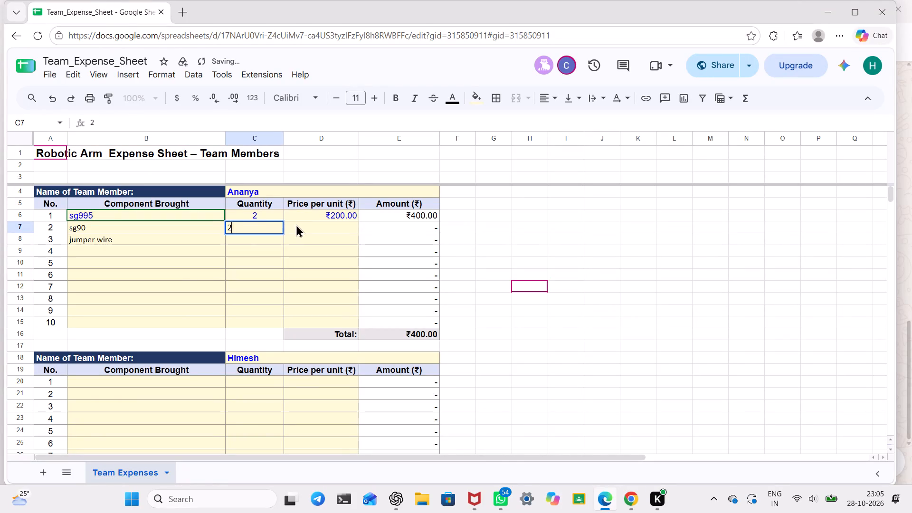
Set the price per unit of sg90 in Ananya's table to 150.00.
{"action": "left_click", "coordinate": [303, 226]}
{"action": "type", "text": "15"}
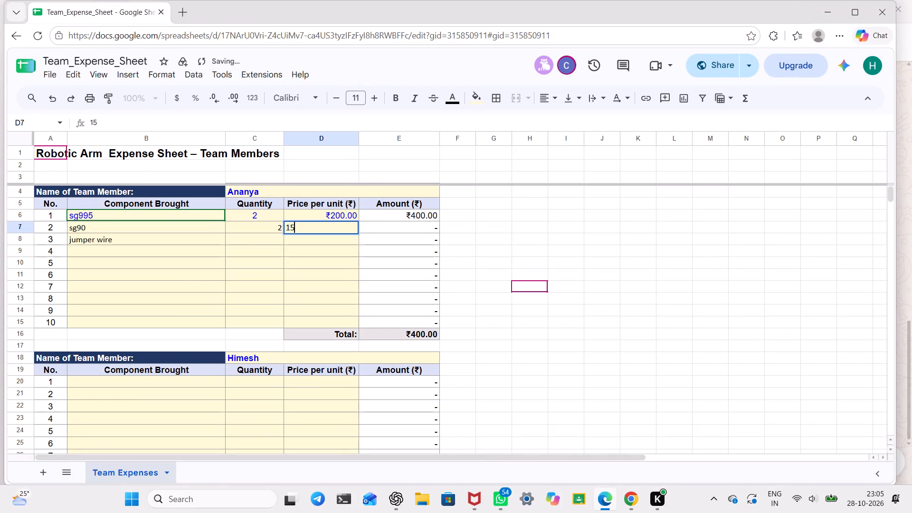
{"action": "type", "text": "0.00"}
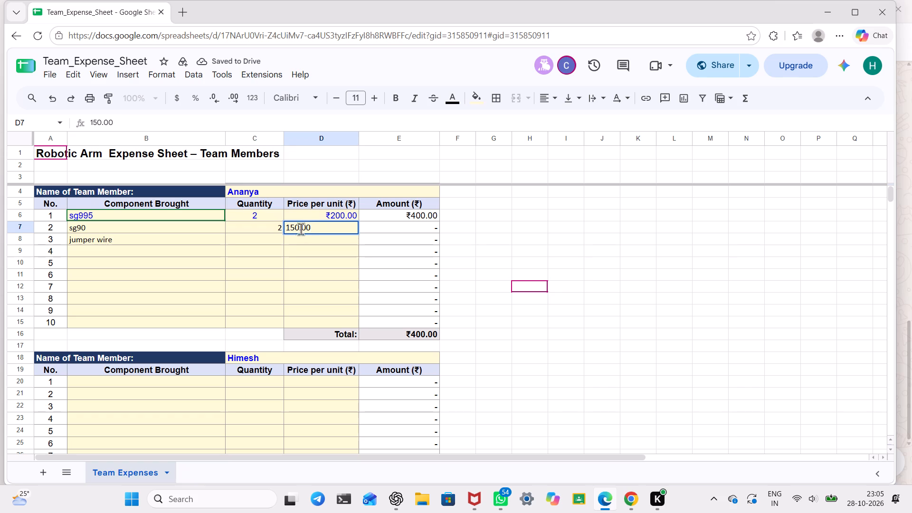
{"action": "left_click", "coordinate": [288, 229]}
{"action": "key", "text": "space"}
{"action": "key", "text": "space"}
{"action": "key", "text": "space"}
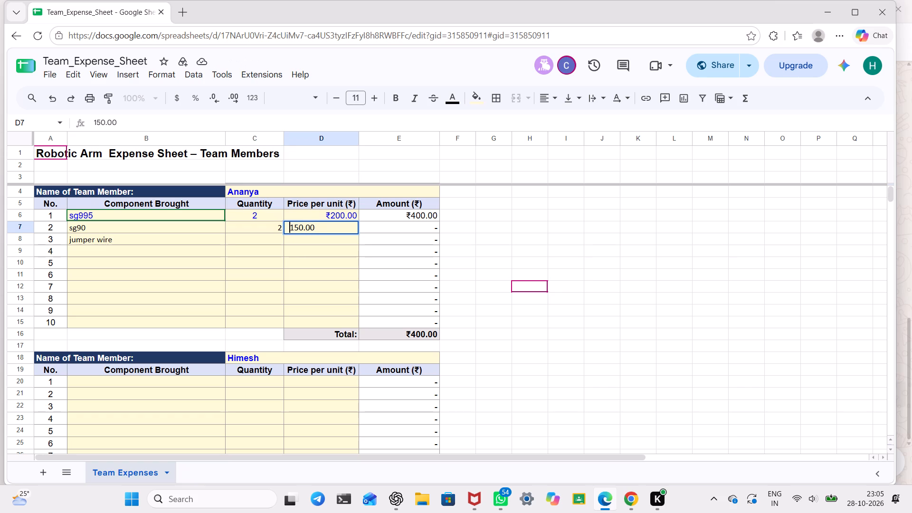
{"action": "key", "text": "space"}
{"action": "key", "text": "space"}
{"action": "key", "text": "space"}
{"action": "key", "text": "space"}
{"action": "key", "text": "space"}
{"action": "key", "text": "space"}
{"action": "key", "text": "space"}
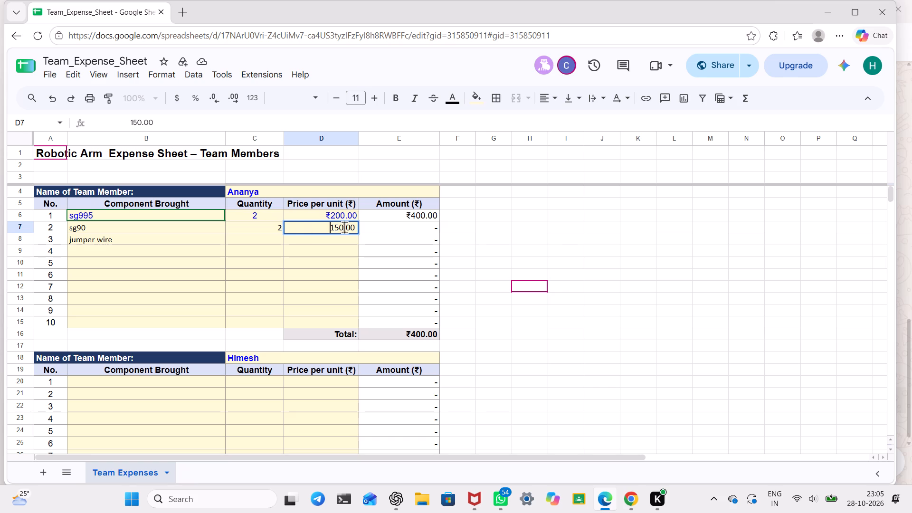
{"action": "left_click", "coordinate": [386, 220]}
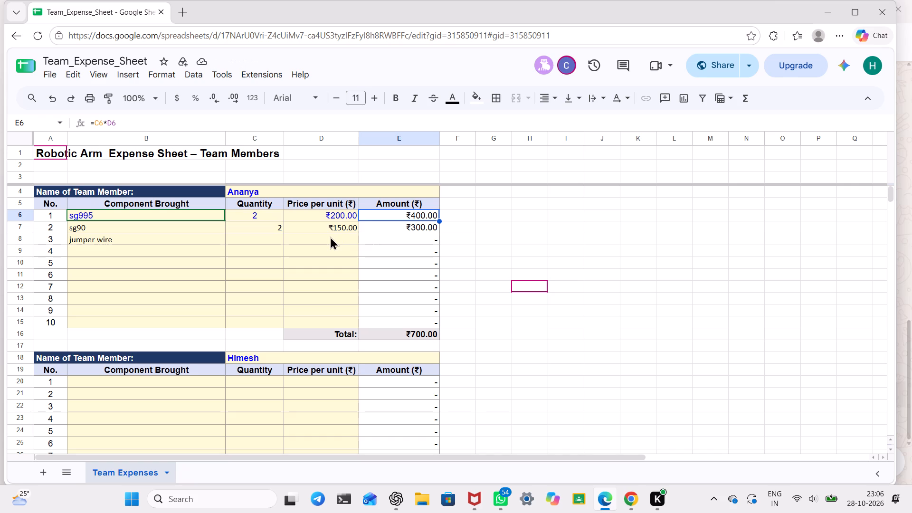
Set the price per unit of the jumper wire in Ananya's table to 130.
{"action": "left_click", "coordinate": [265, 239]}
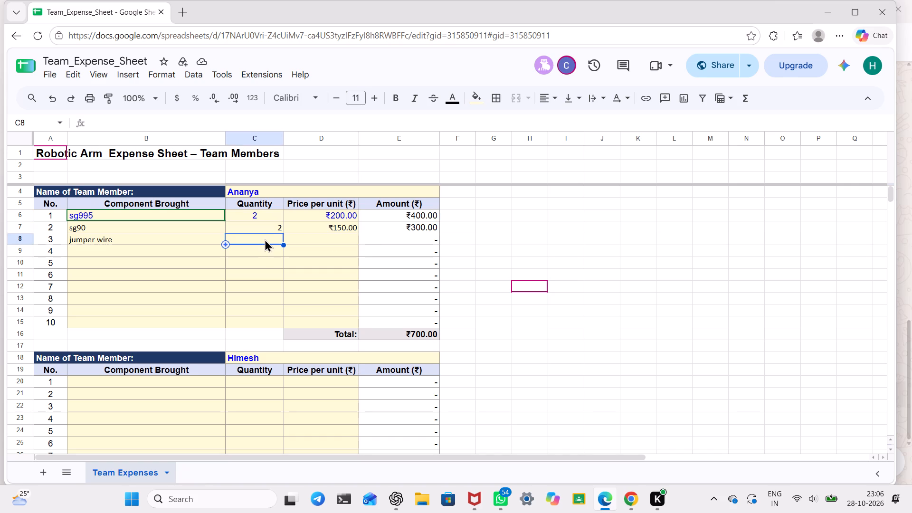
{"action": "left_click", "coordinate": [313, 234]}
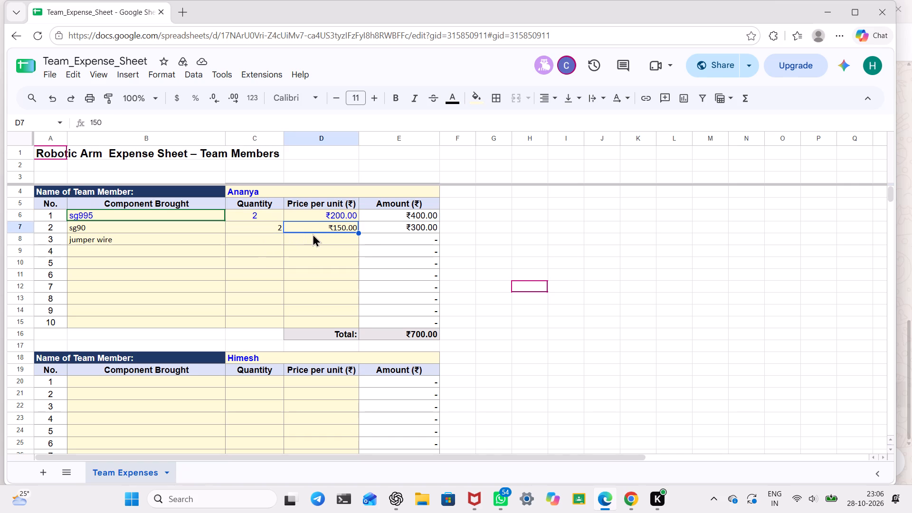
{"action": "left_click", "coordinate": [315, 238]}
{"action": "type", "text": "130"}
{"action": "left_click", "coordinate": [408, 231]}
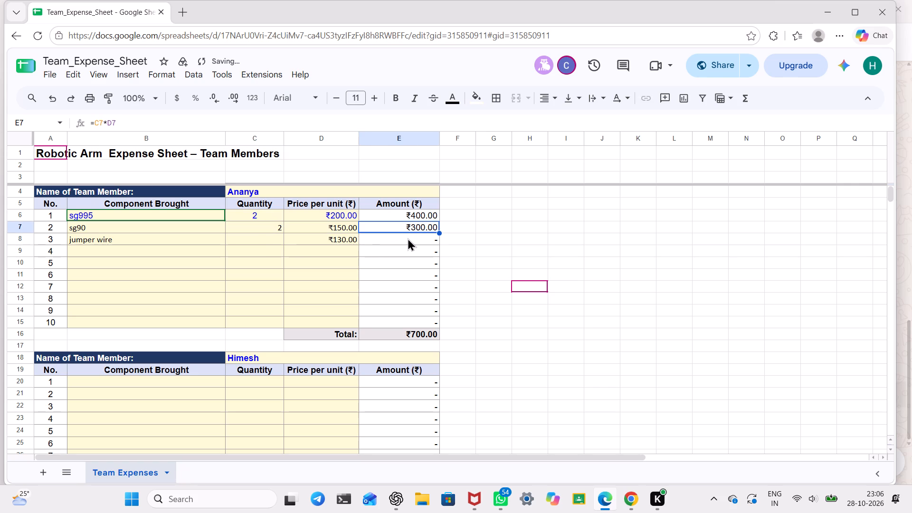
Enter 130 directly as the amount for the jumper wire in Ananya's table.
{"action": "left_click", "coordinate": [406, 241]}
{"action": "key", "text": "1"}
{"action": "key", "text": "3"}
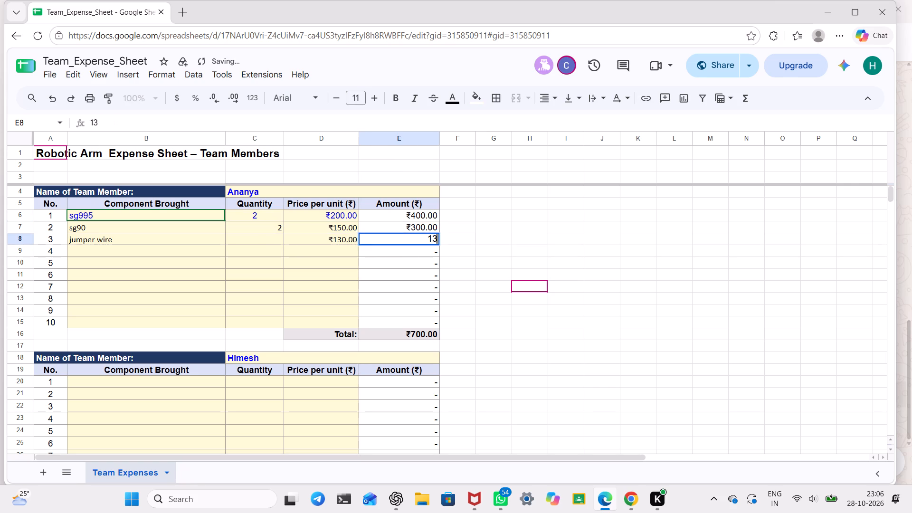
{"action": "key", "text": "0"}
{"action": "key", "text": "Return"}
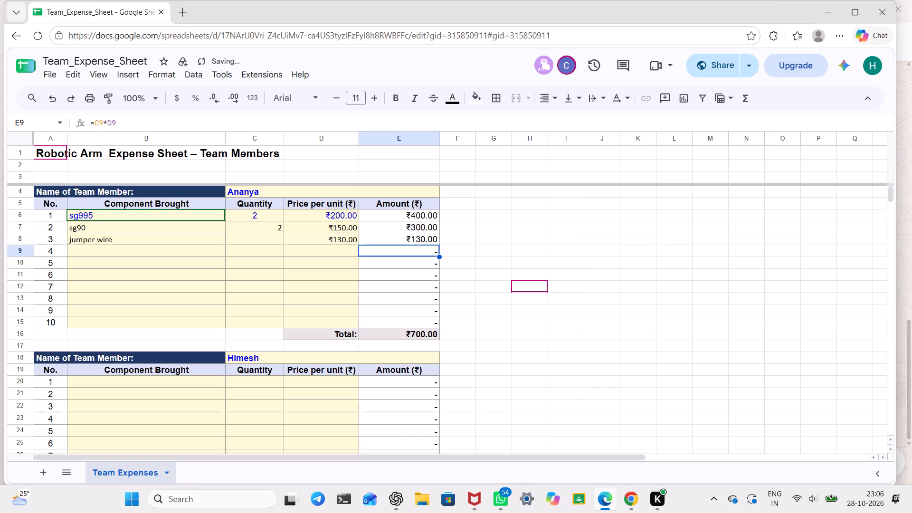
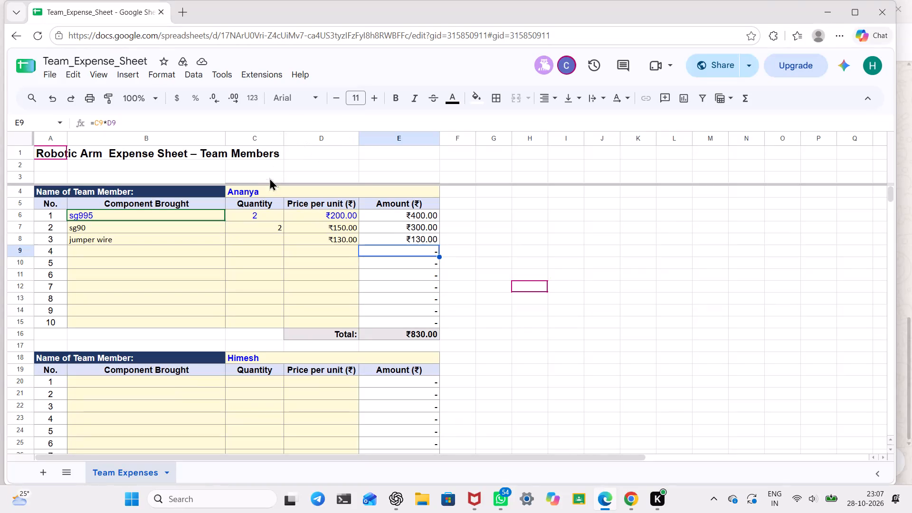
Extend the team member name of the first table to read "Ananya and Himesh" and save the sheet.
{"action": "double_click", "coordinate": [266, 189]}
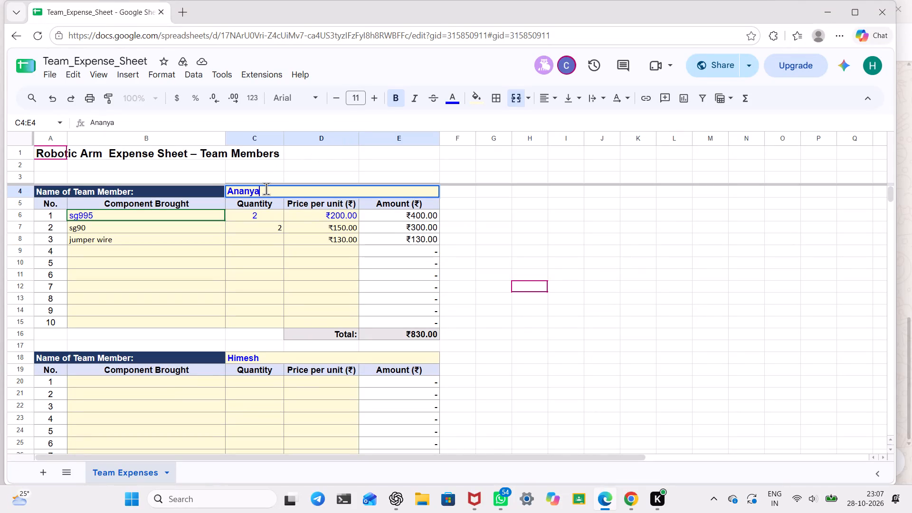
{"action": "key", "text": "space"}
{"action": "type", "text": "and himesh"}
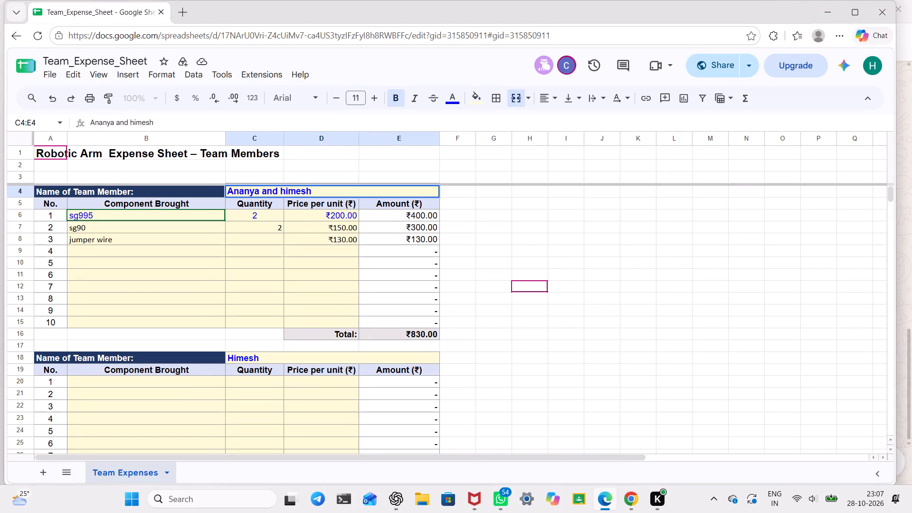
{"action": "key", "text": "BackSpace"}
{"action": "key", "text": "BackSpace"}
{"action": "key", "text": "BackSpace"}
{"action": "key", "text": "BackSpace"}
{"action": "key", "text": "BackSpace"}
{"action": "key", "text": "BackSpace"}
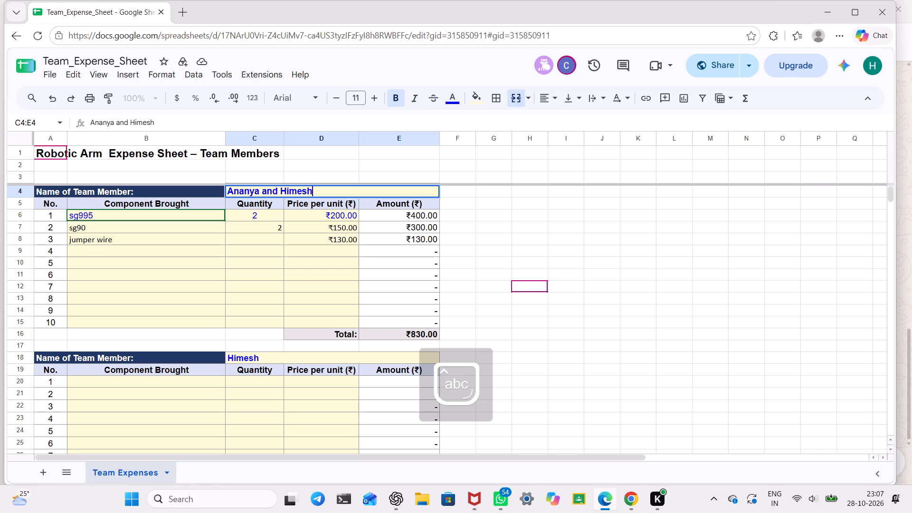
{"action": "key", "text": "ctrl+s"}
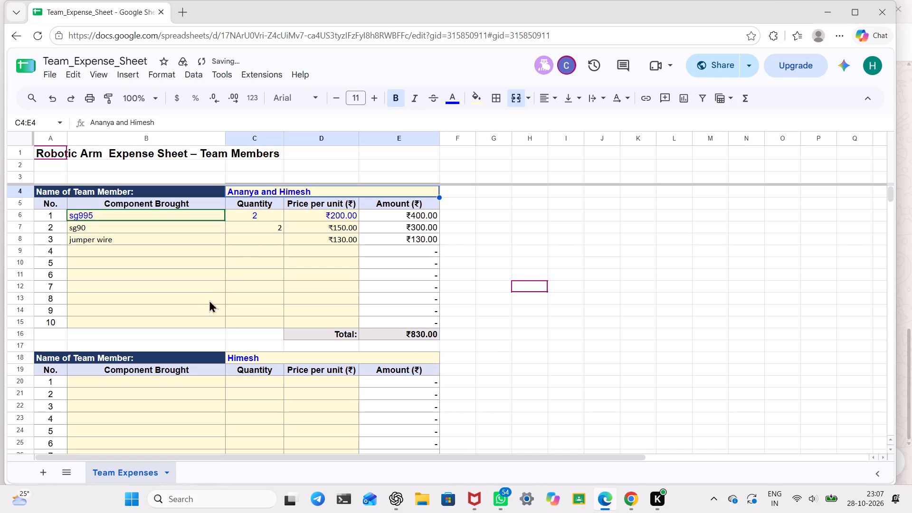
Select the team member name cell containing Himesh in the header of the second table.
{"action": "left_click", "coordinate": [241, 345]}
{"action": "left_click", "coordinate": [256, 351]}
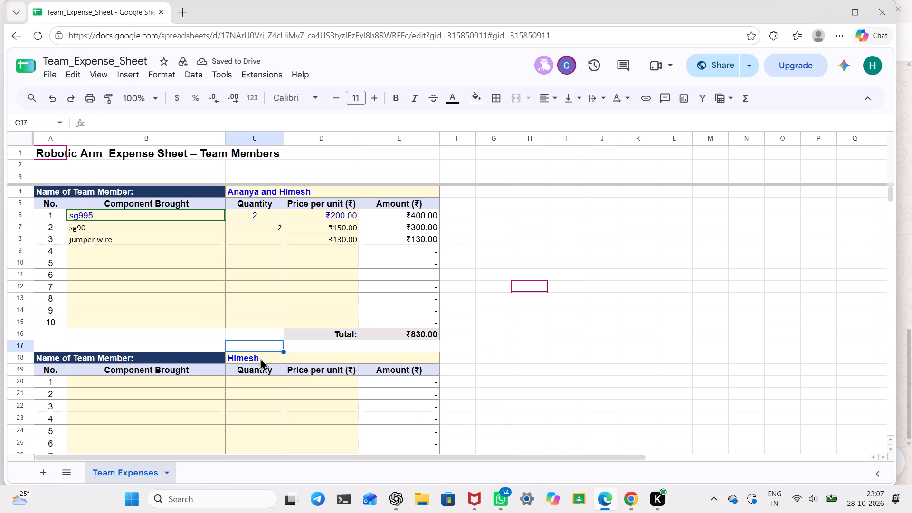
{"action": "left_click", "coordinate": [260, 358]}
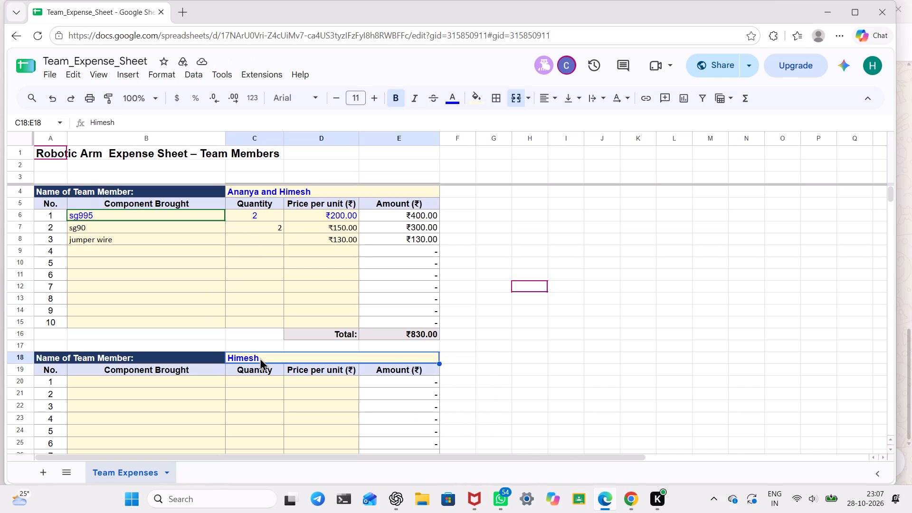
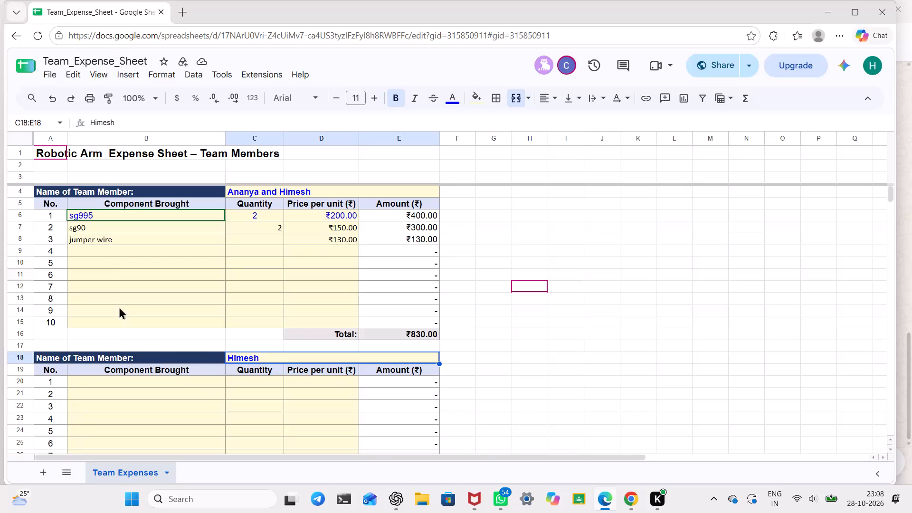
Add socket as the fourth component in the first table, with quantity 2 and price per unit 20.
{"action": "left_click", "coordinate": [103, 248]}
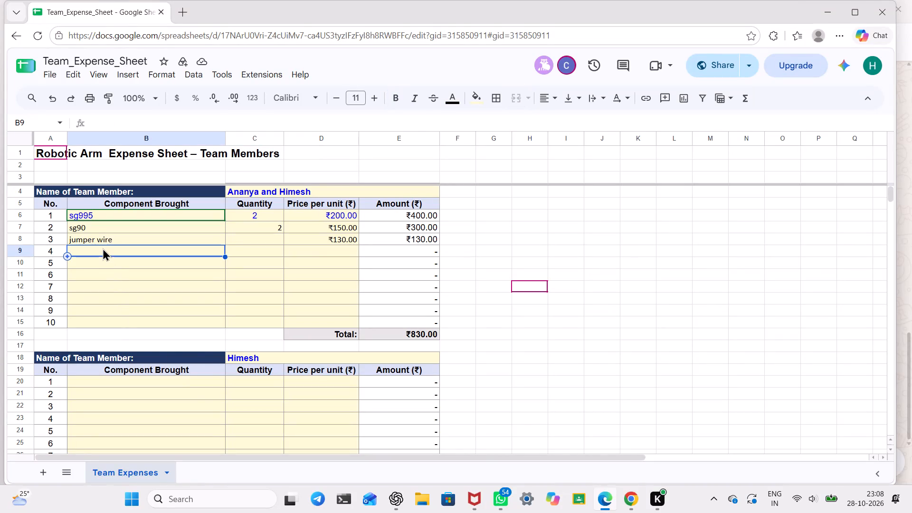
{"action": "type", "text": "socket"}
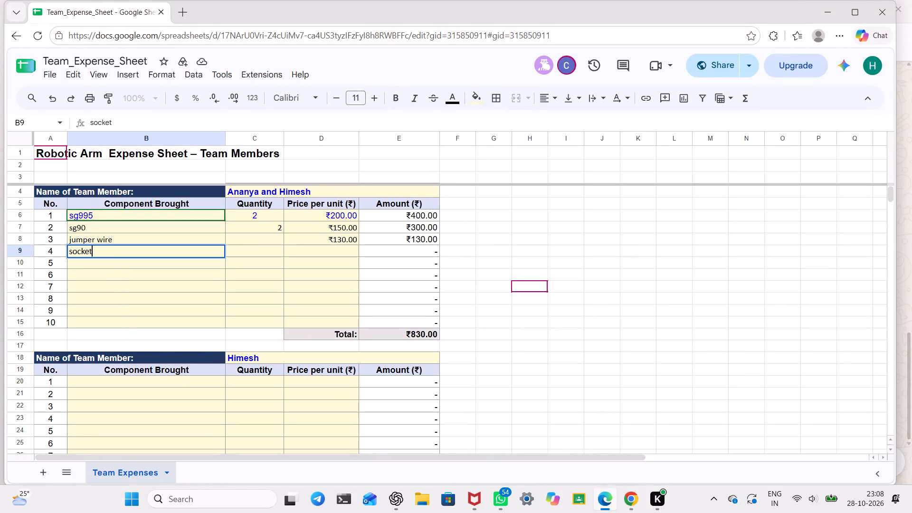
{"action": "left_click", "coordinate": [240, 246]}
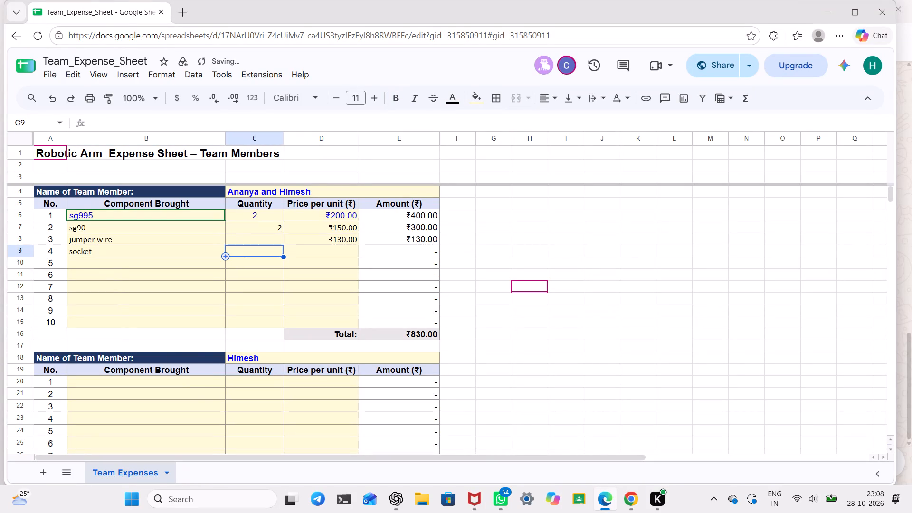
{"action": "key", "text": "2"}
{"action": "left_click", "coordinate": [304, 248]}
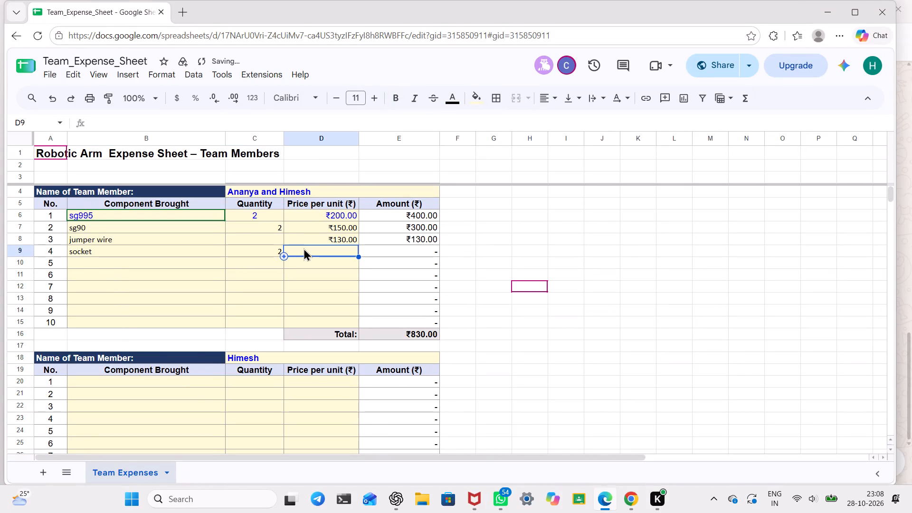
{"action": "type", "text": "20"}
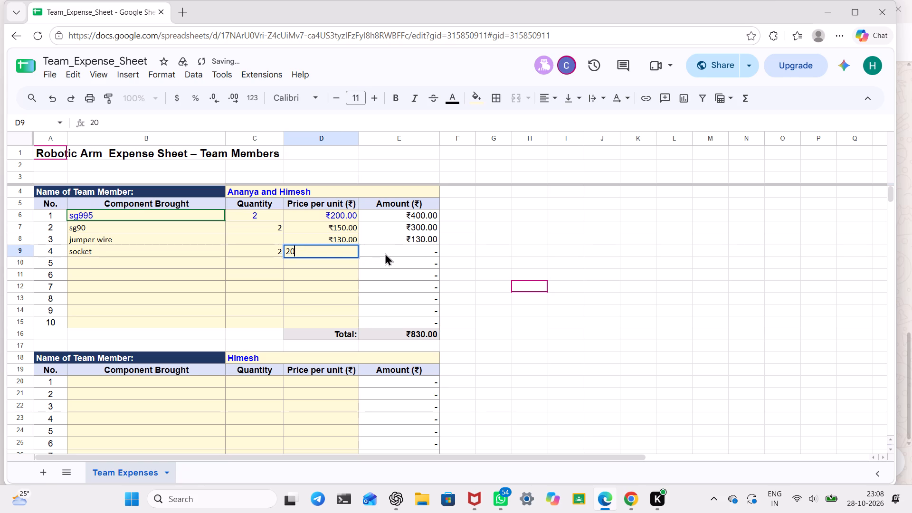
Replace the amount formula in the socket row with the fixed value 40.
{"action": "left_click", "coordinate": [385, 253]}
{"action": "key", "text": "Return"}
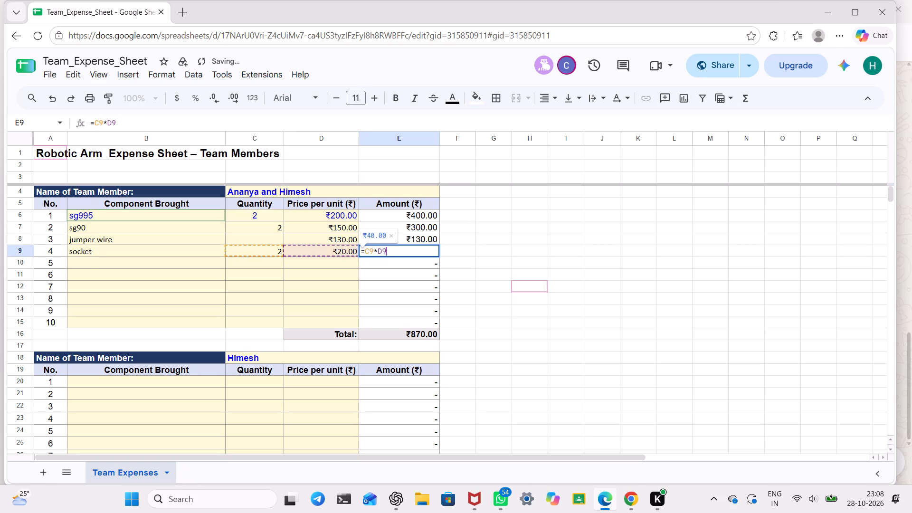
{"action": "key", "text": "ctrl+z"}
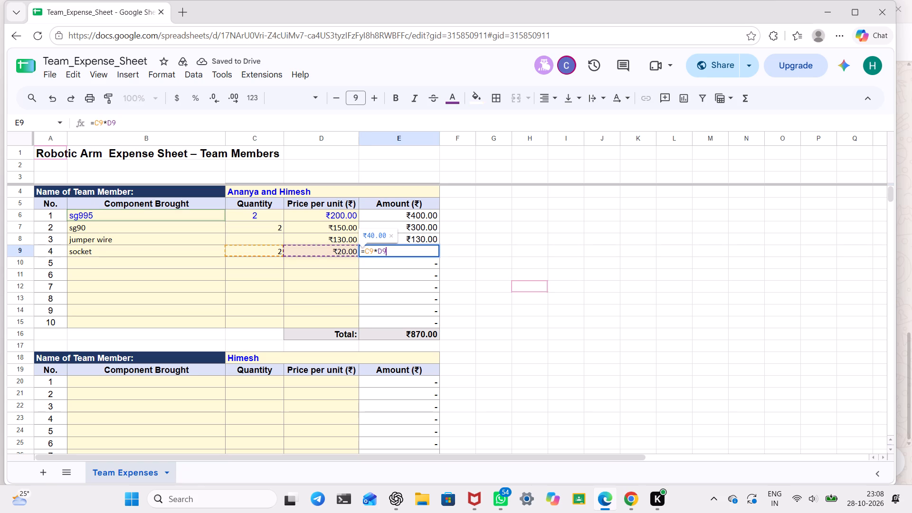
{"action": "key", "text": "BackSpace"}
{"action": "key", "text": "BackSpace"}
{"action": "key", "text": "BackSpace"}
{"action": "key", "text": "BackSpace"}
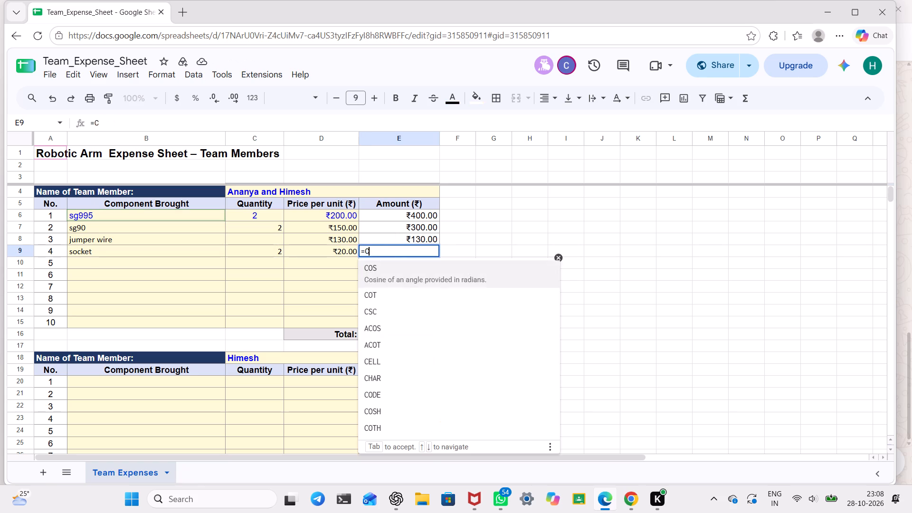
{"action": "key", "text": "BackSpace"}
{"action": "key", "text": "BackSpace"}
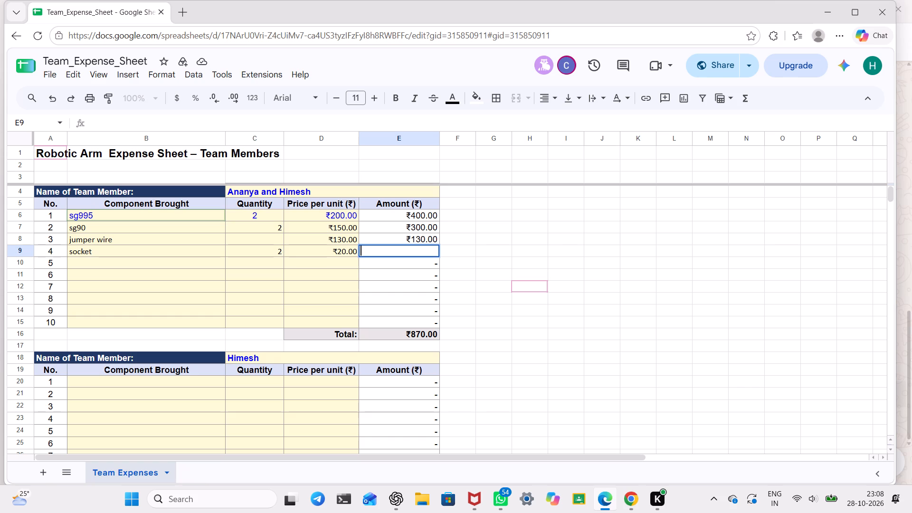
{"action": "type", "text": "40"}
{"action": "key", "text": "Return"}
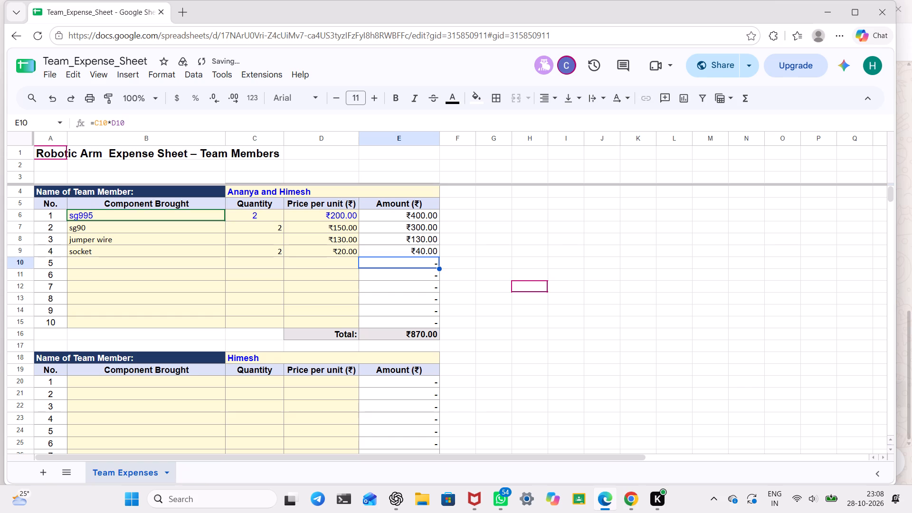
Add black tape as the fifth component in the first table, with quantity 1 and price per unit 20.
{"action": "left_click", "coordinate": [205, 256]}
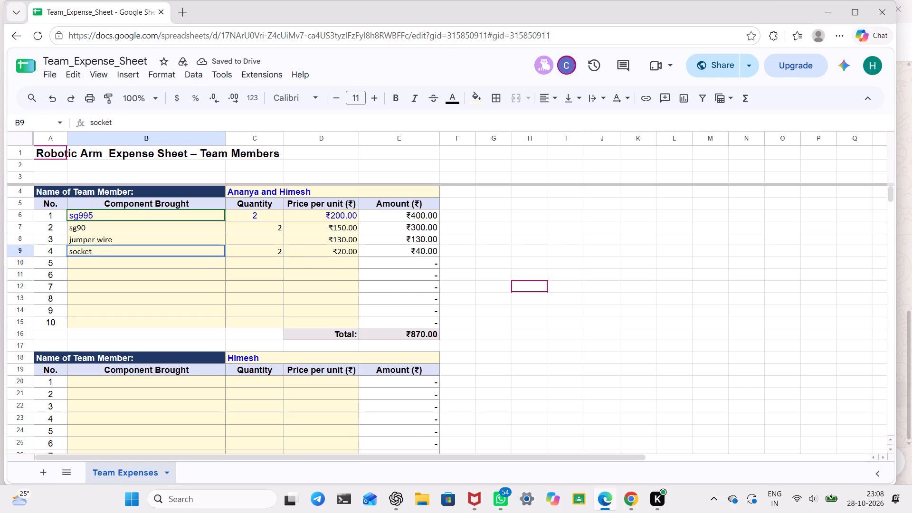
{"action": "left_click", "coordinate": [198, 266]}
{"action": "type", "text": "black tape"}
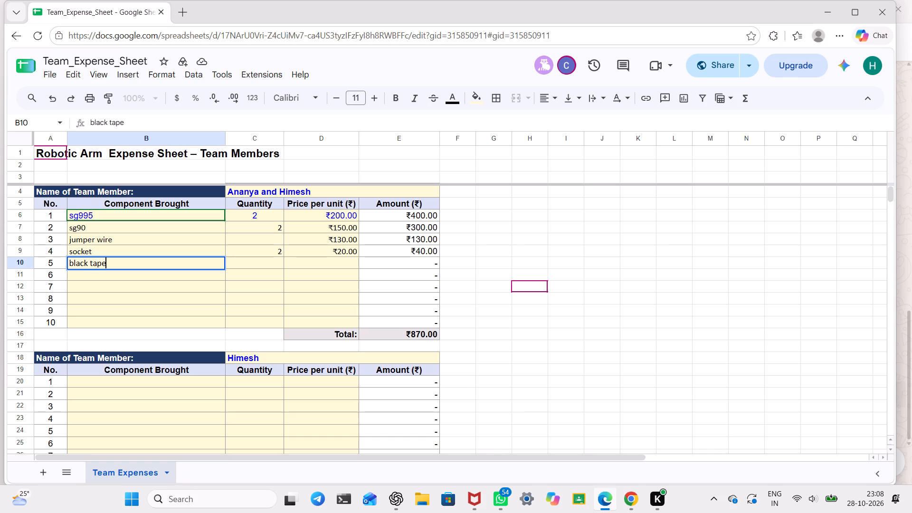
{"action": "key", "text": "space"}
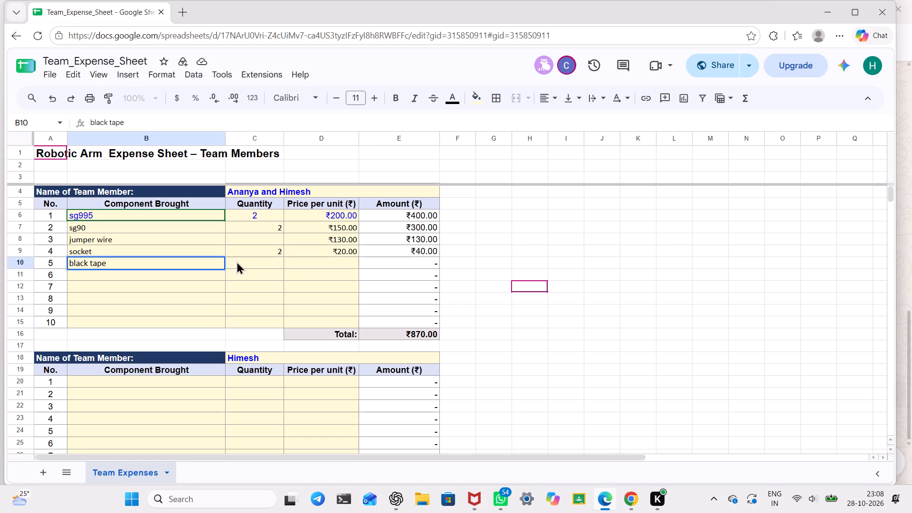
{"action": "left_click", "coordinate": [240, 260]}
{"action": "key", "text": "1"}
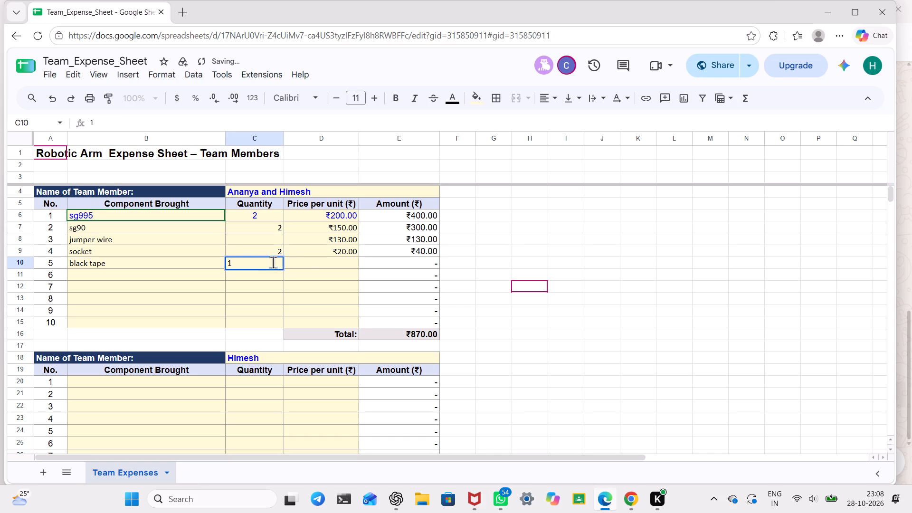
{"action": "left_click", "coordinate": [297, 258]}
{"action": "type", "text": "20"}
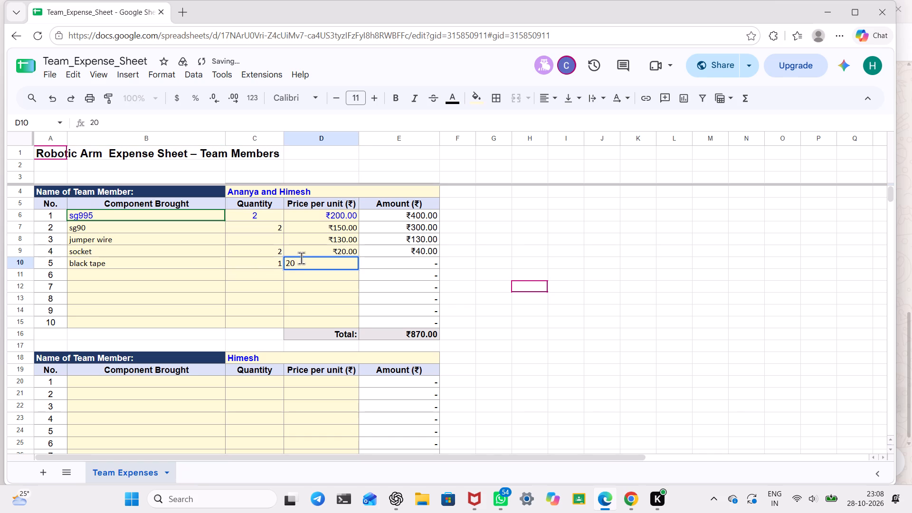
{"action": "left_click", "coordinate": [367, 257]}
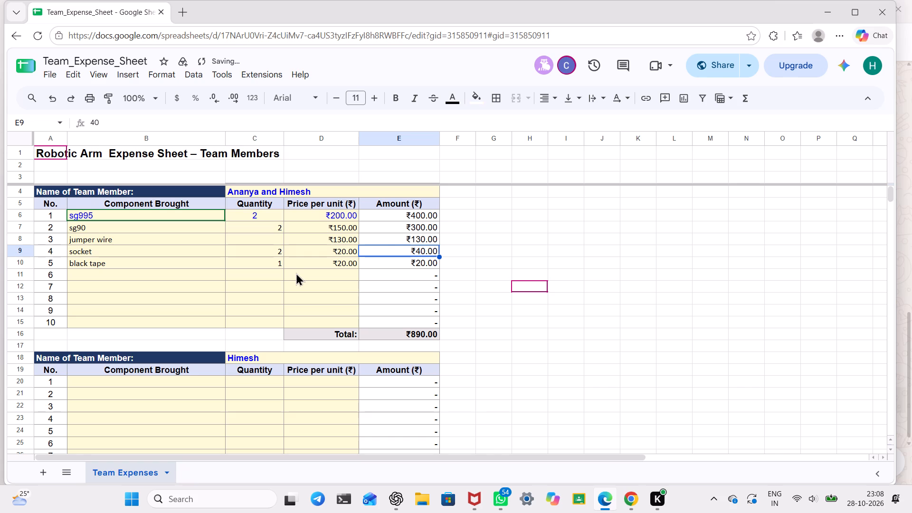
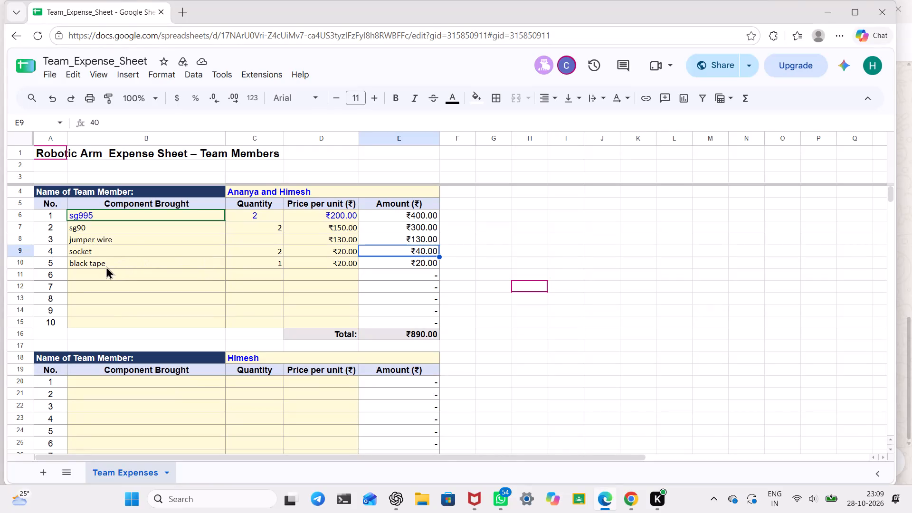
Enter screws and circular socket as the sixth and seventh components in the first table.
{"action": "left_click", "coordinate": [106, 266]}
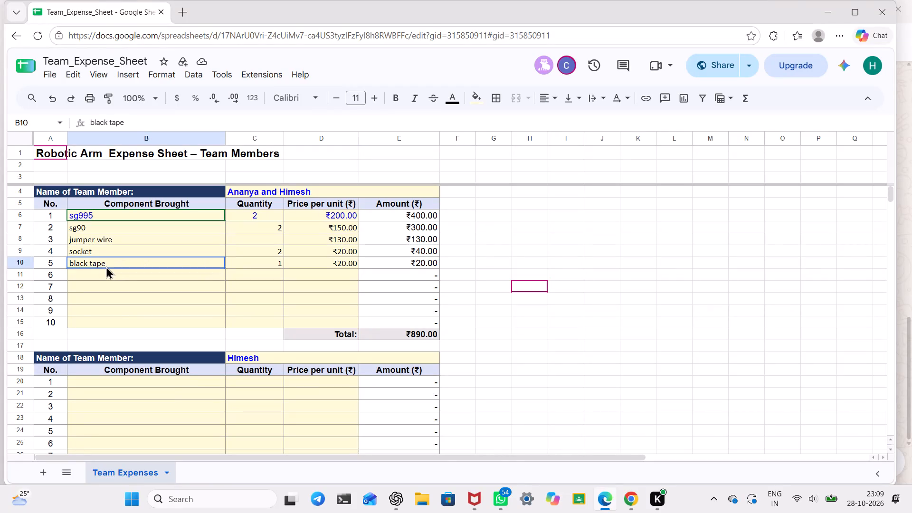
{"action": "left_click", "coordinate": [99, 275]}
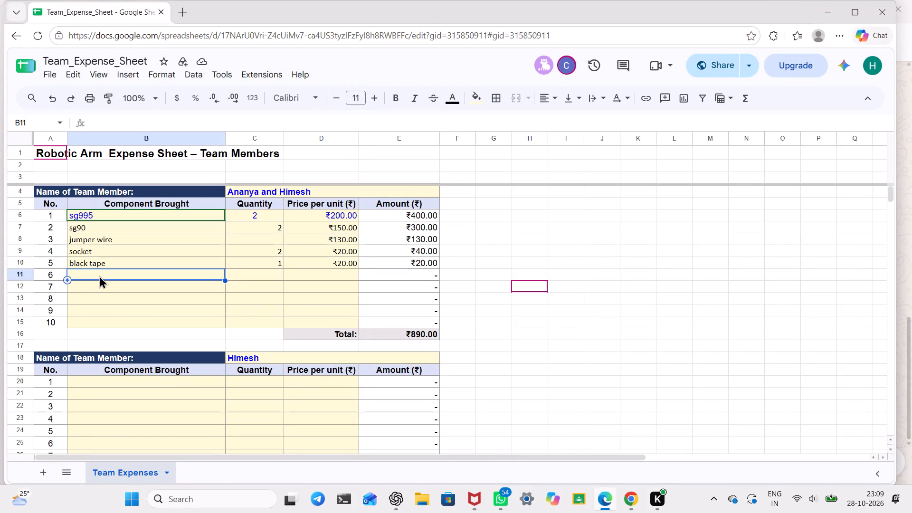
{"action": "type", "text": "screw"}
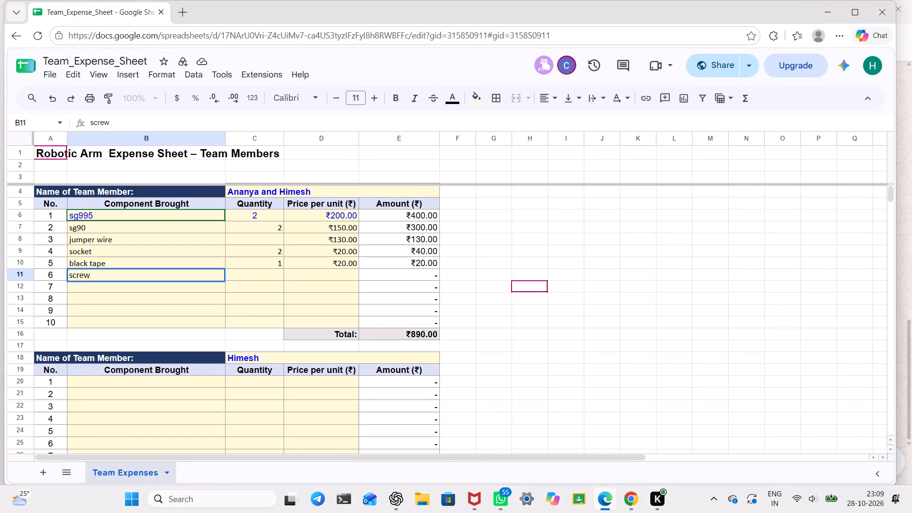
{"action": "key", "text": "s"}
{"action": "left_click", "coordinate": [232, 274]}
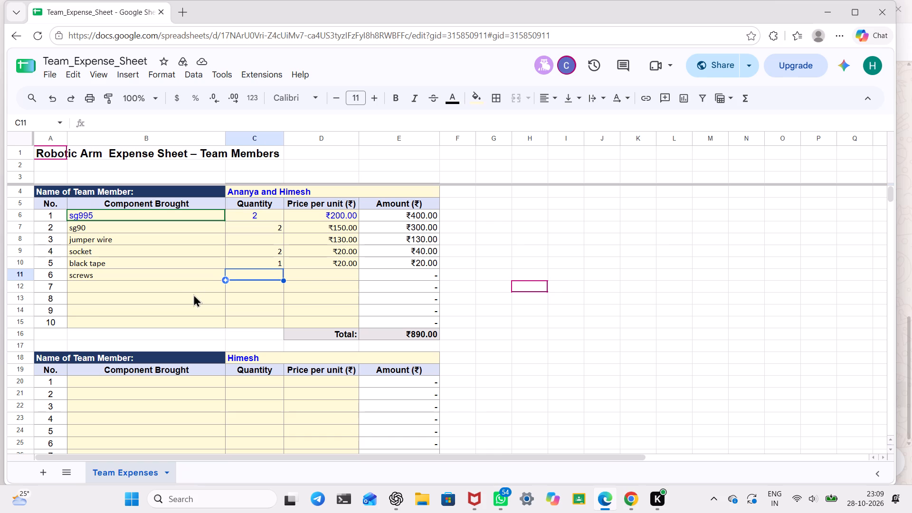
{"action": "left_click", "coordinate": [184, 284]}
{"action": "type", "text": "circular socket"}
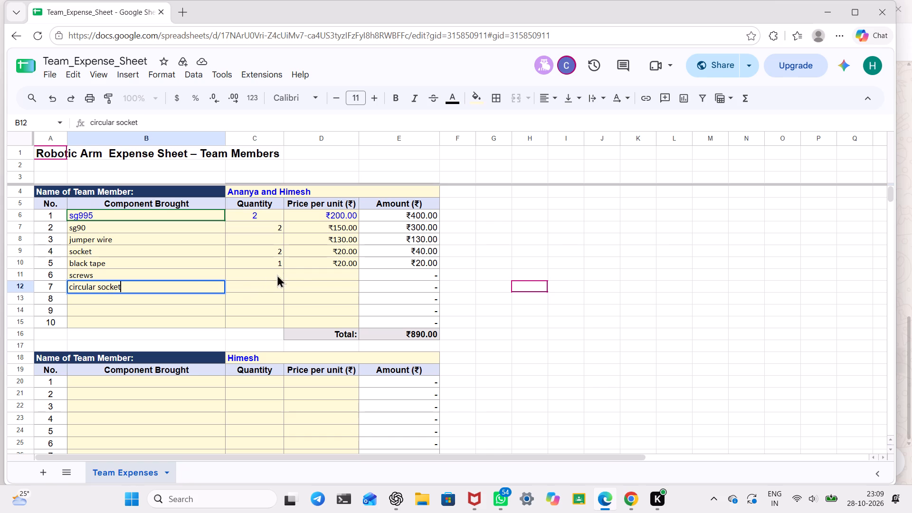
Set the screws row's price per unit to 20 and replace its amount formula with the fixed value 20.
{"action": "left_click", "coordinate": [302, 270]}
{"action": "type", "text": "20"}
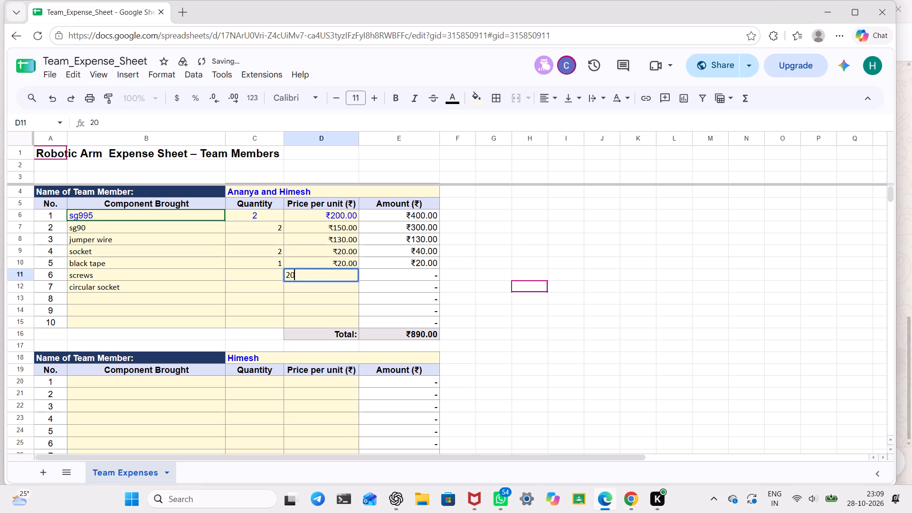
{"action": "left_click", "coordinate": [383, 276]}
{"action": "type", "text": "20"}
{"action": "key", "text": "Return"}
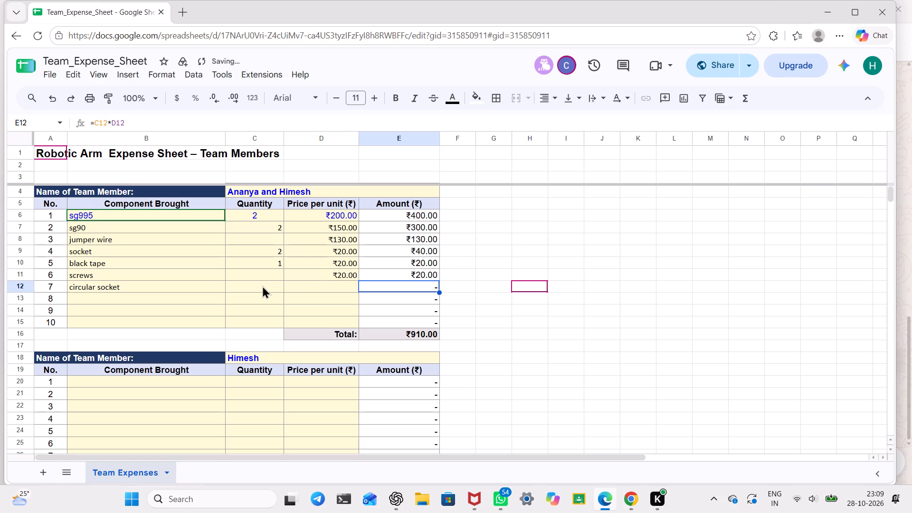
Select the quantity cell in the circular socket row of the first table.
{"action": "left_click", "coordinate": [262, 285]}
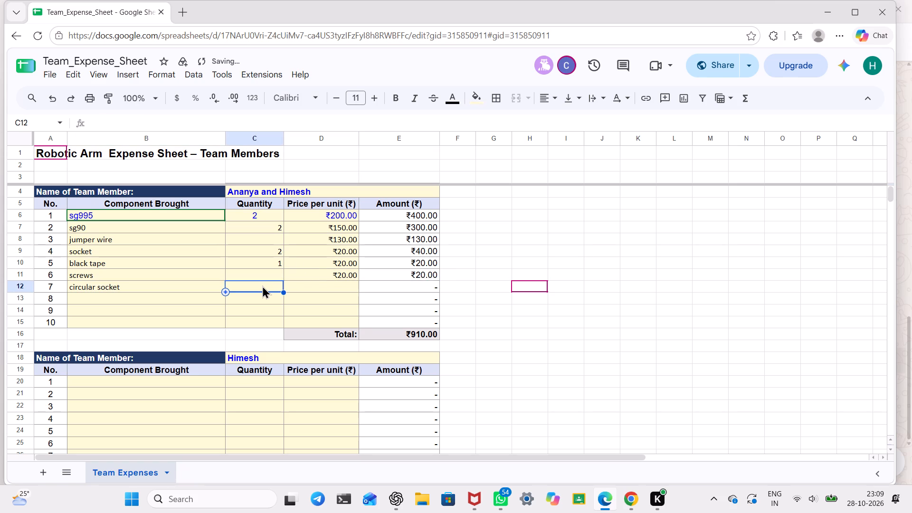
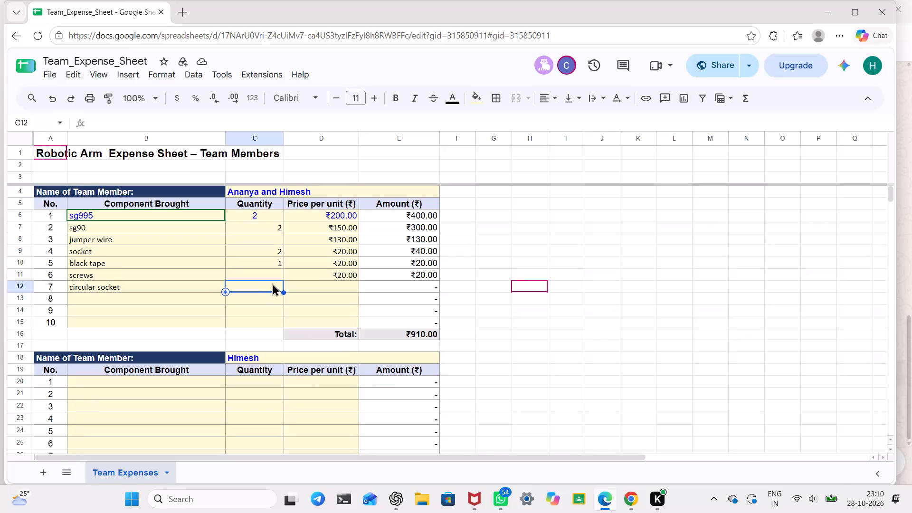
Enter quantity 2 and price per unit 15 in the circular socket row of the first table.
{"action": "key", "text": "2"}
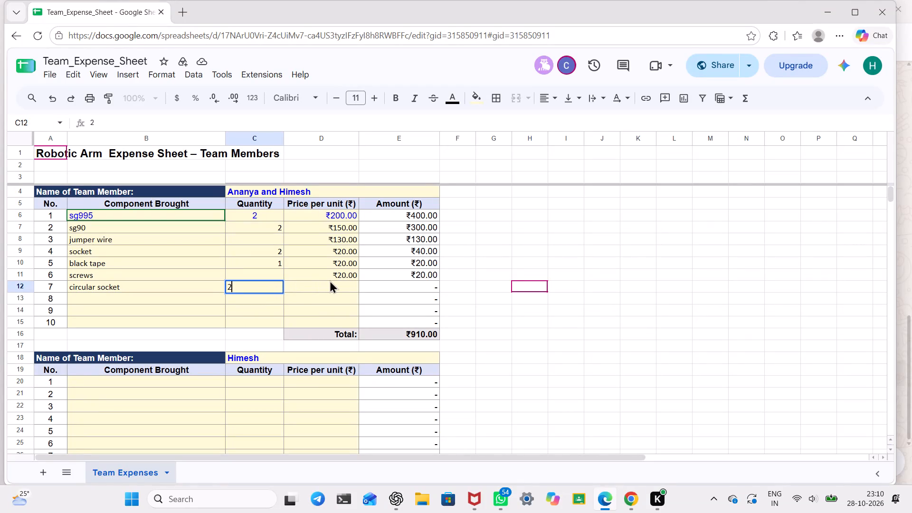
{"action": "left_click", "coordinate": [330, 280]}
{"action": "left_click", "coordinate": [330, 292]}
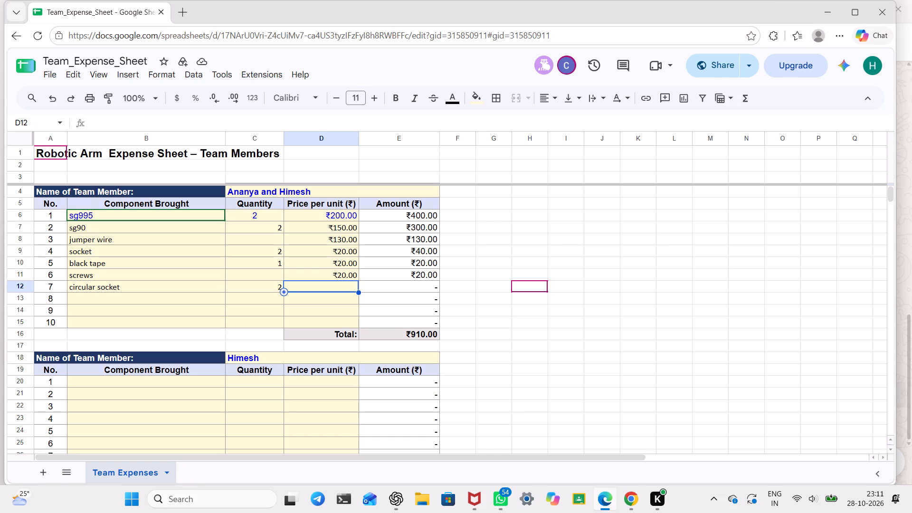
{"action": "type", "text": "15"}
{"action": "key", "text": "Return"}
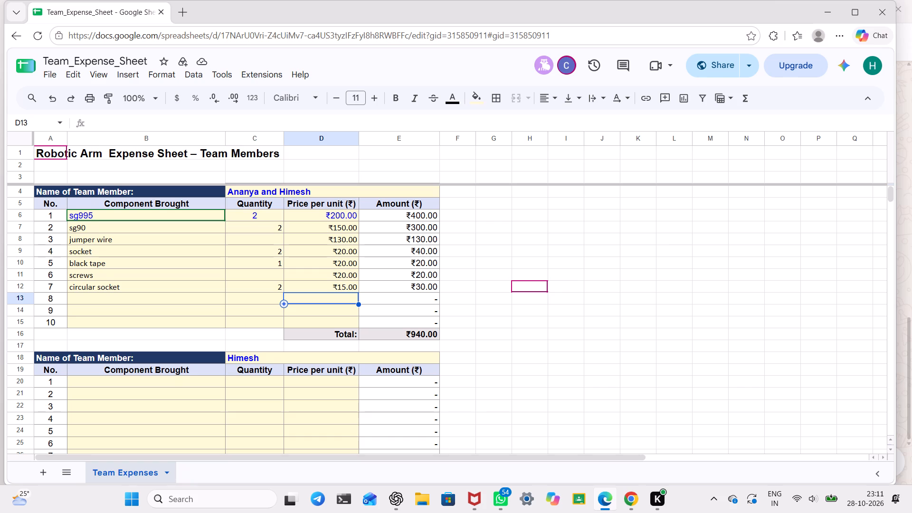
Look through the other team members' expense tables further down the sheet.
{"action": "scroll", "coordinate": [330, 292], "scroll_direction": "down", "scroll_amount": 4}
{"action": "scroll", "coordinate": [330, 292], "scroll_direction": "up", "scroll_amount": 2}
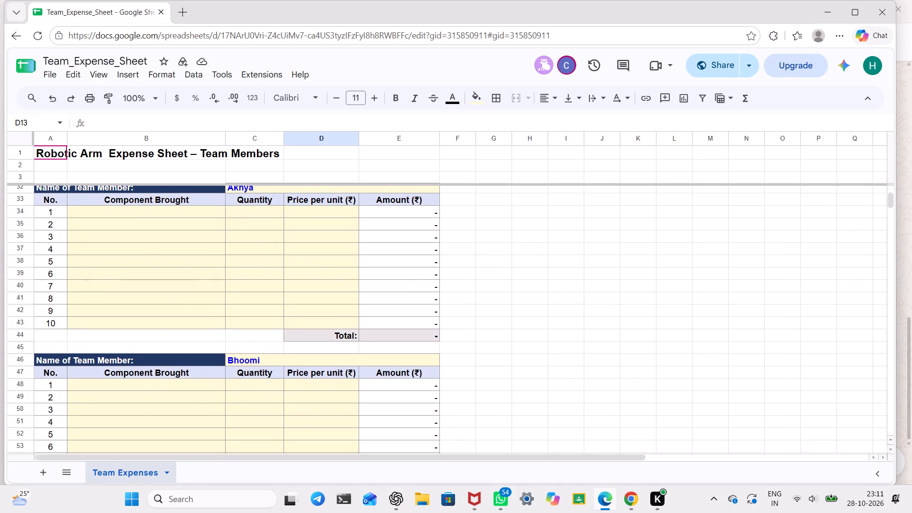
{"action": "scroll", "coordinate": [330, 292], "scroll_direction": "down", "scroll_amount": 1}
{"action": "scroll", "coordinate": [330, 292], "scroll_direction": "up", "scroll_amount": 2}
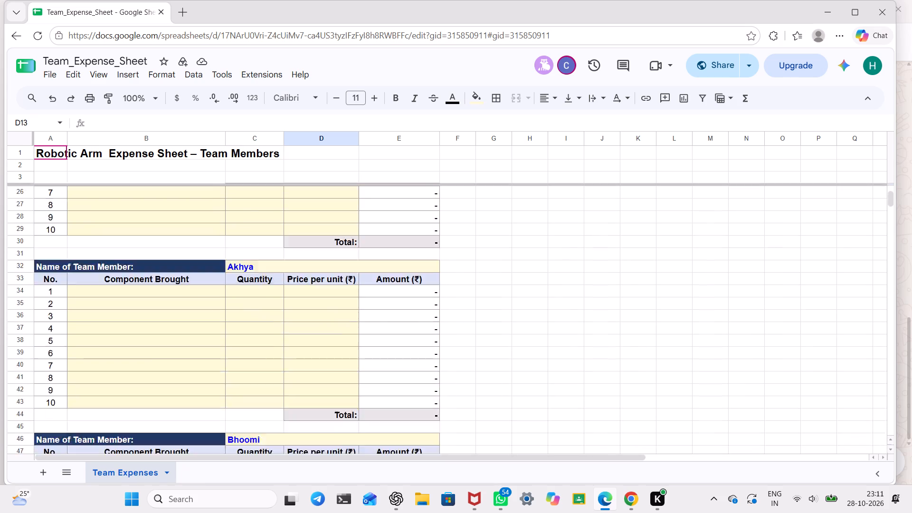
{"action": "scroll", "coordinate": [330, 292], "scroll_direction": "down", "scroll_amount": 5}
{"action": "scroll", "coordinate": [330, 292], "scroll_direction": "up", "scroll_amount": 1}
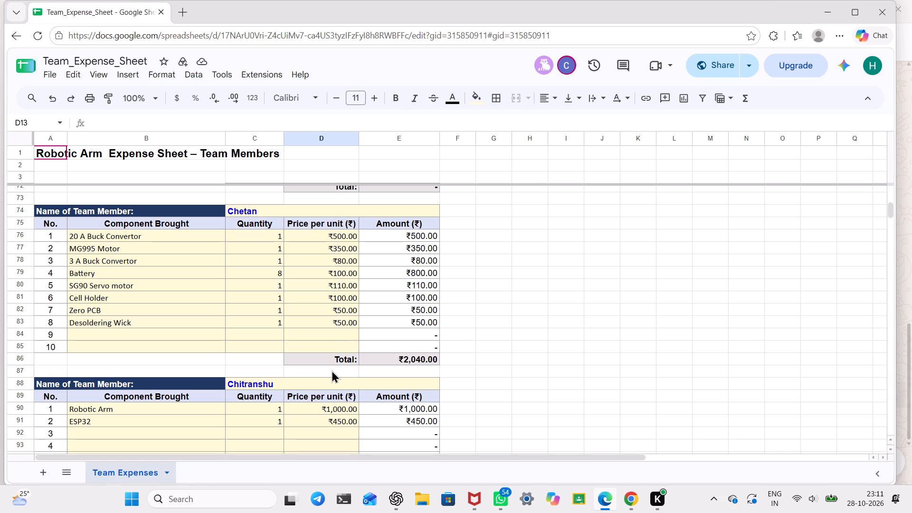
{"action": "scroll", "coordinate": [332, 370], "scroll_direction": "up", "scroll_amount": 7}
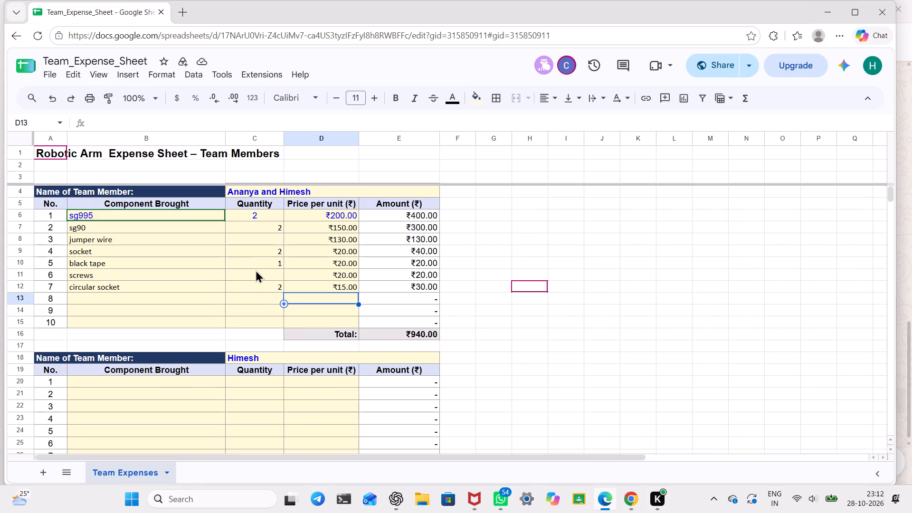
Correct the socket row in the first table to quantity 3 and a fixed amount of 60.
{"action": "left_click", "coordinate": [279, 248]}
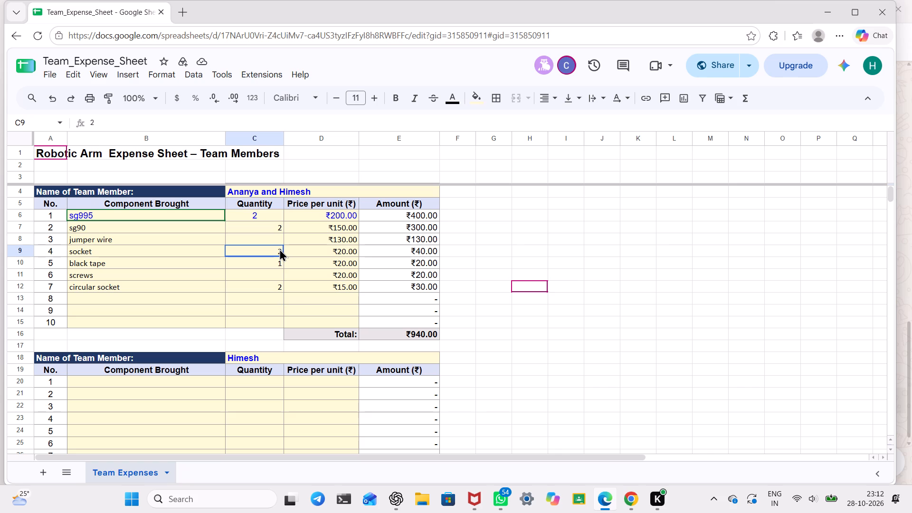
{"action": "key", "text": "BackSpace"}
{"action": "key", "text": "3"}
{"action": "key", "text": "Return"}
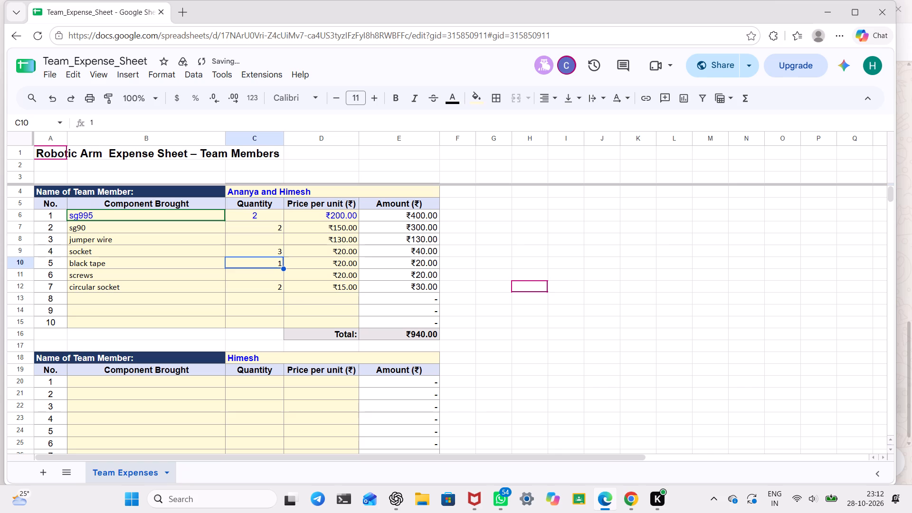
{"action": "left_click", "coordinate": [424, 249]}
{"action": "key", "text": "Return"}
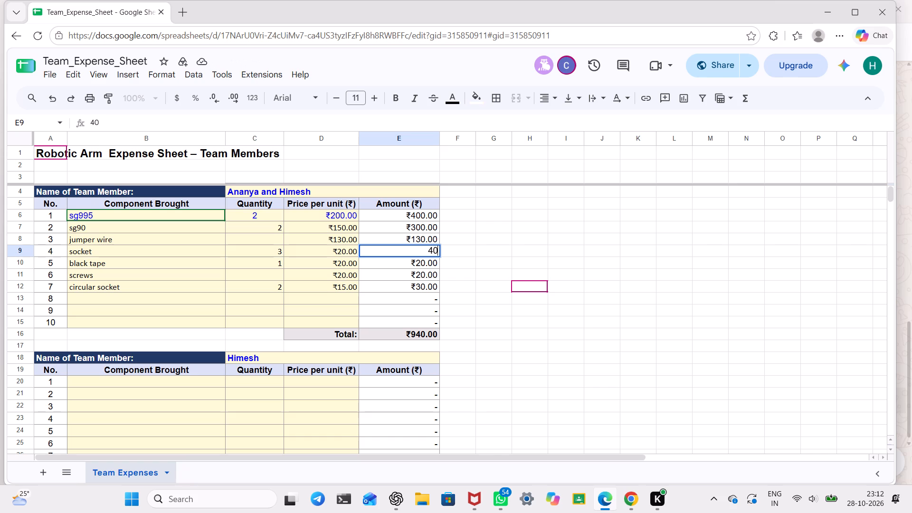
{"action": "key", "text": "BackSpace"}
{"action": "key", "text": "BackSpace"}
{"action": "type", "text": "60"}
{"action": "key", "text": "Return"}
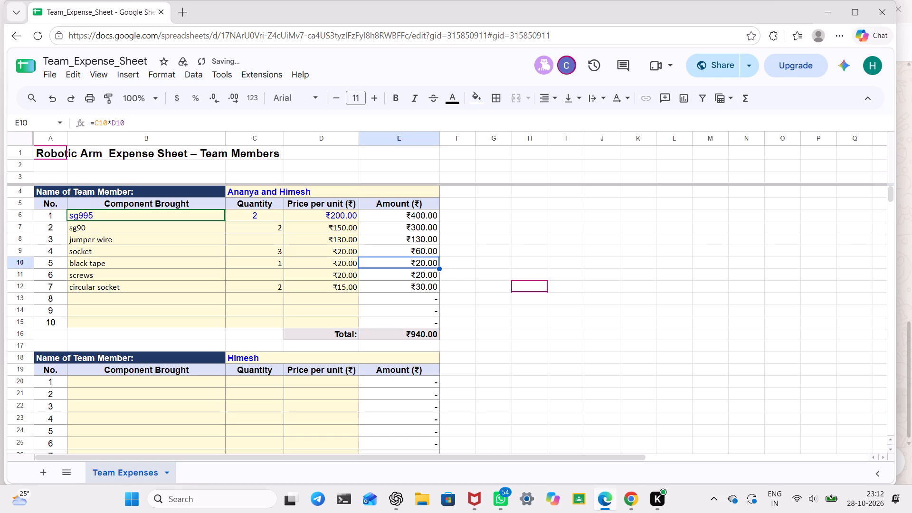
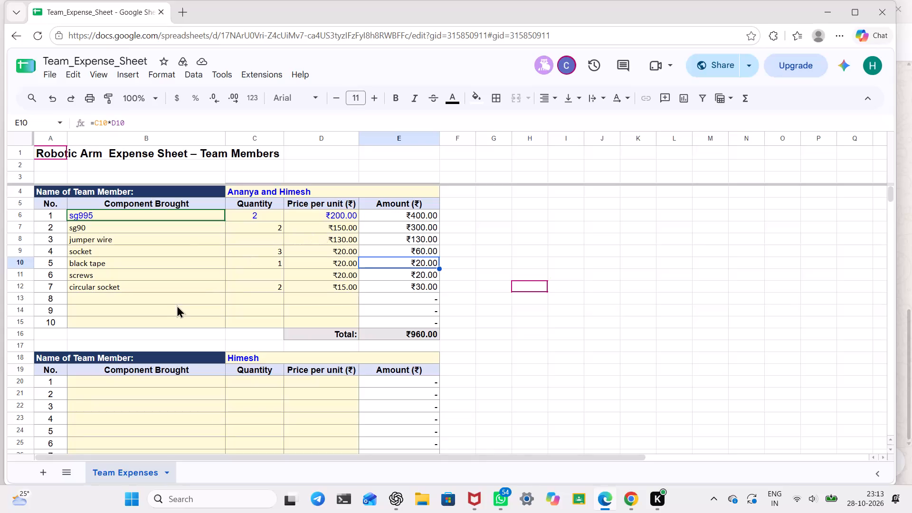
Add a component named 7 volt battery with quantity 3 in row No. 8 of the first table.
{"action": "left_click", "coordinate": [166, 299]}
{"action": "type", "text": "7 volt battery"}
{"action": "key", "text": "Return"}
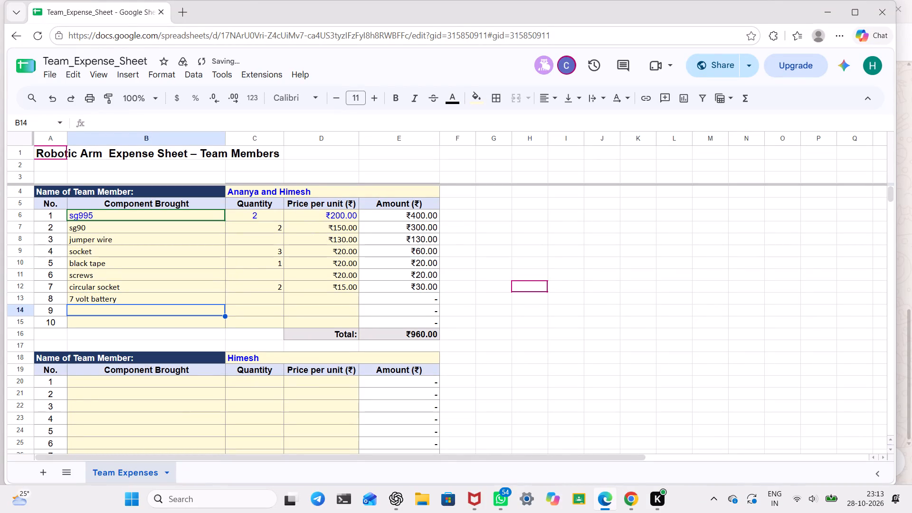
{"action": "left_click", "coordinate": [250, 292]}
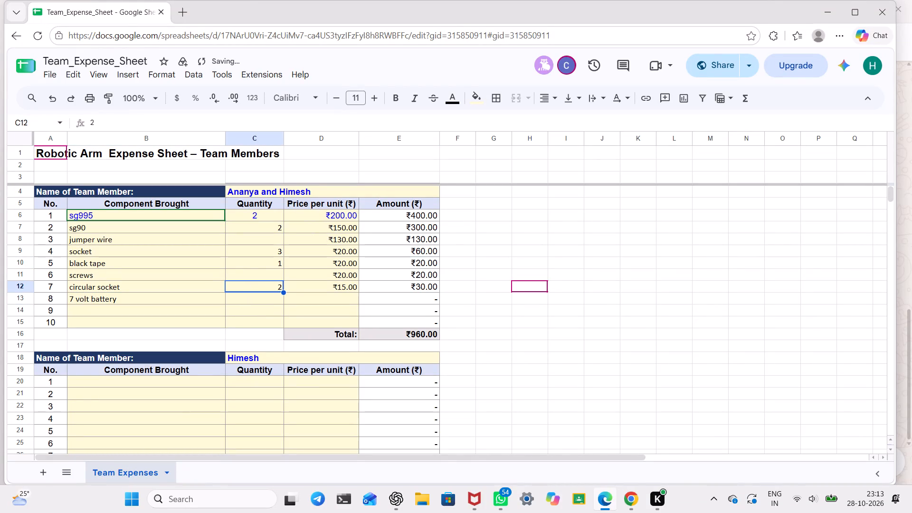
{"action": "left_click", "coordinate": [249, 301]}
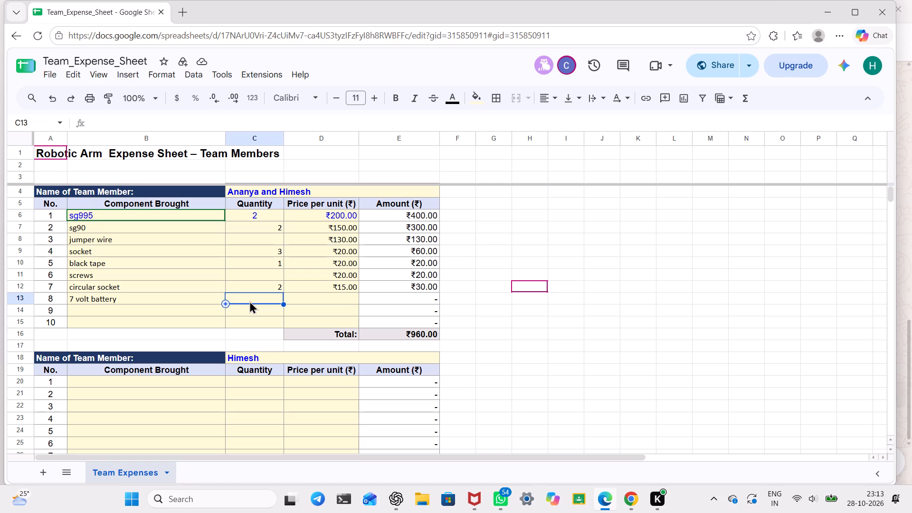
{"action": "key", "text": "3"}
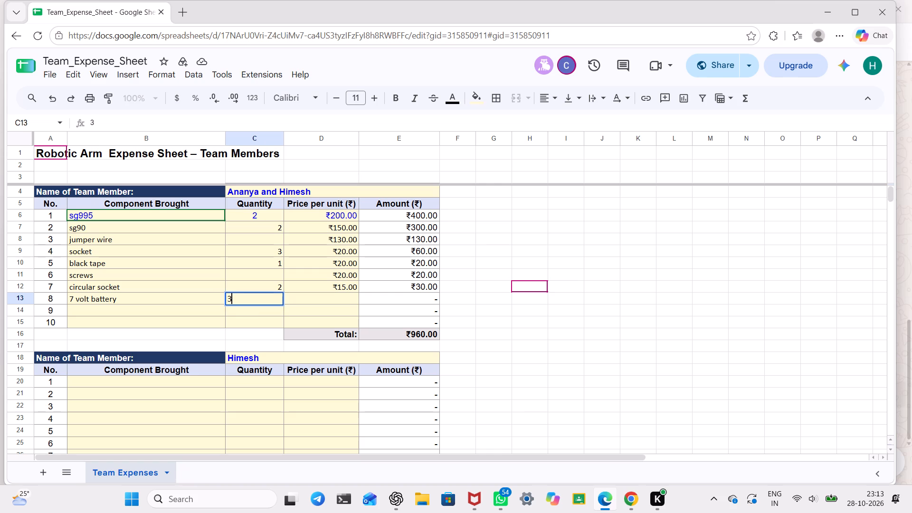
{"action": "key", "text": "Return"}
{"action": "left_click", "coordinate": [301, 292]}
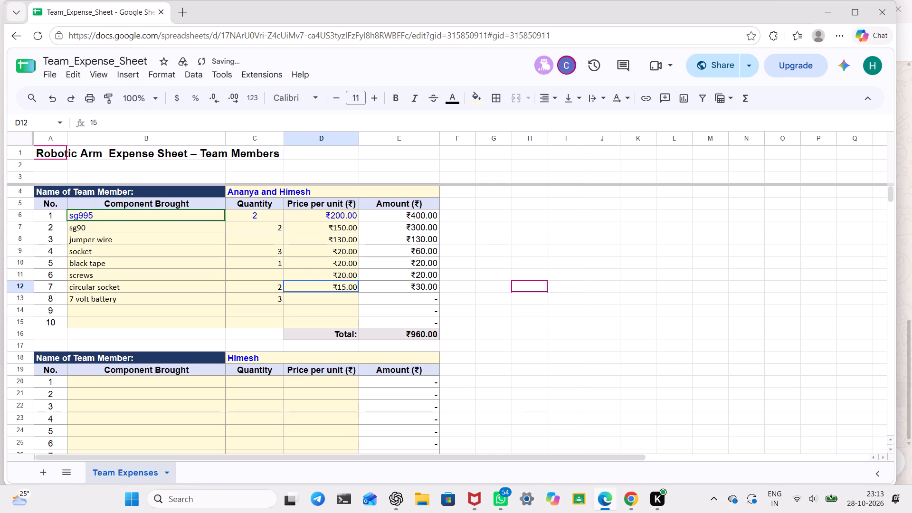
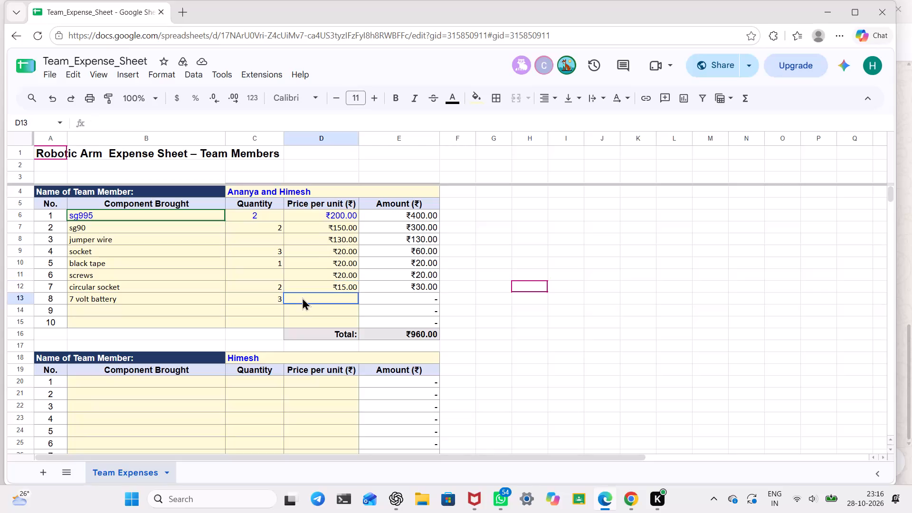
Set the price per unit of the 7 volt battery to 20 in the first table.
{"action": "type", "text": "20"}
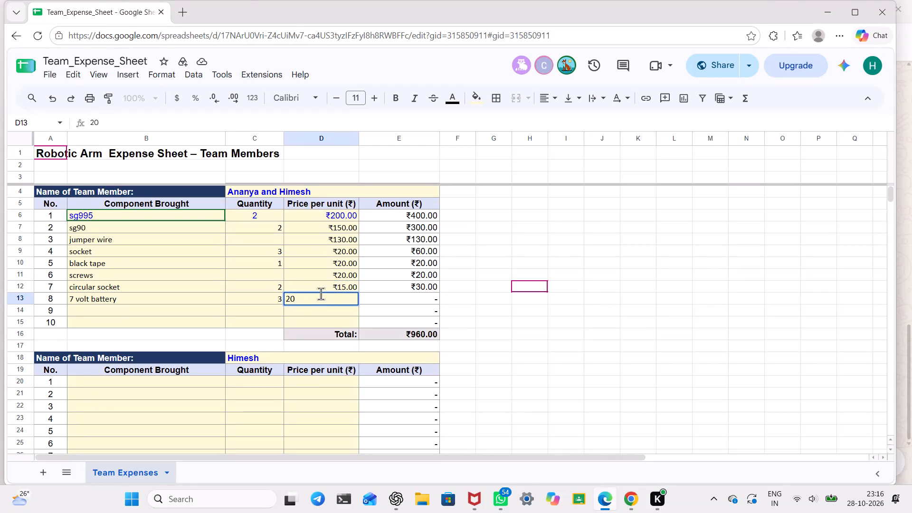
{"action": "left_click", "coordinate": [379, 289]}
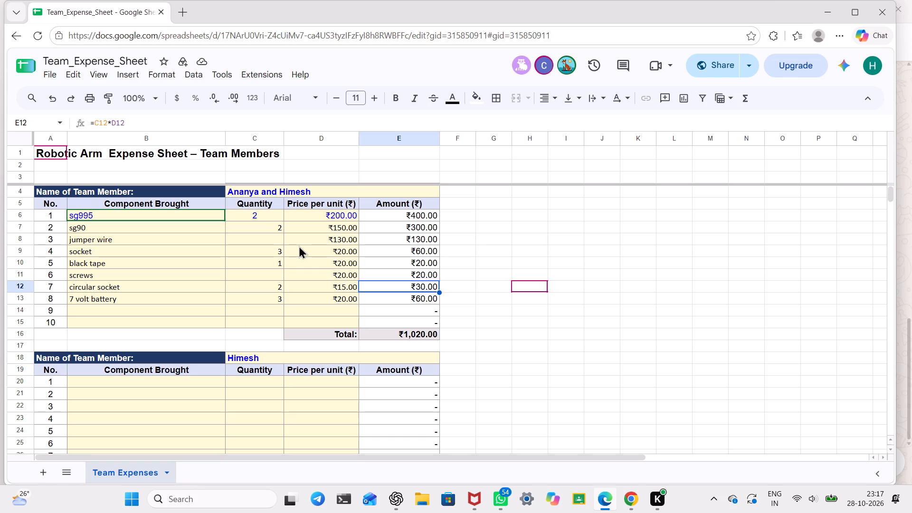
Delete the entire socket row, No. 4, from the first team member table.
{"action": "left_click_drag", "start_coordinate": [299, 246], "coordinate": [198, 244]}
{"action": "left_click", "coordinate": [198, 244]}
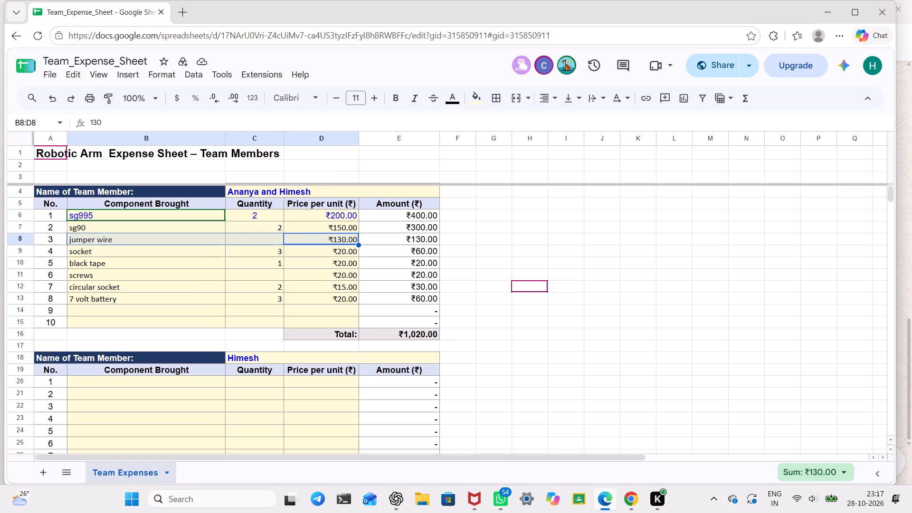
{"action": "left_click", "coordinate": [187, 253]}
{"action": "right_click", "coordinate": [187, 253]}
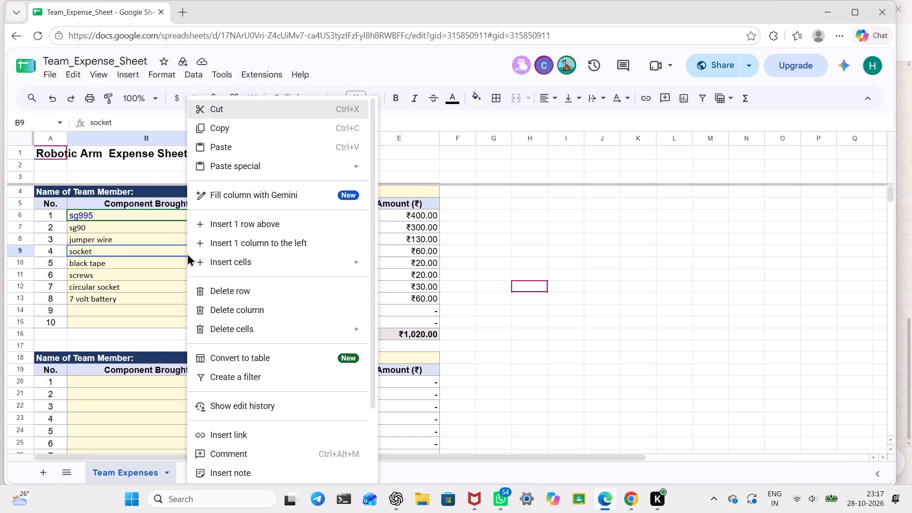
{"action": "left_click", "coordinate": [207, 289]}
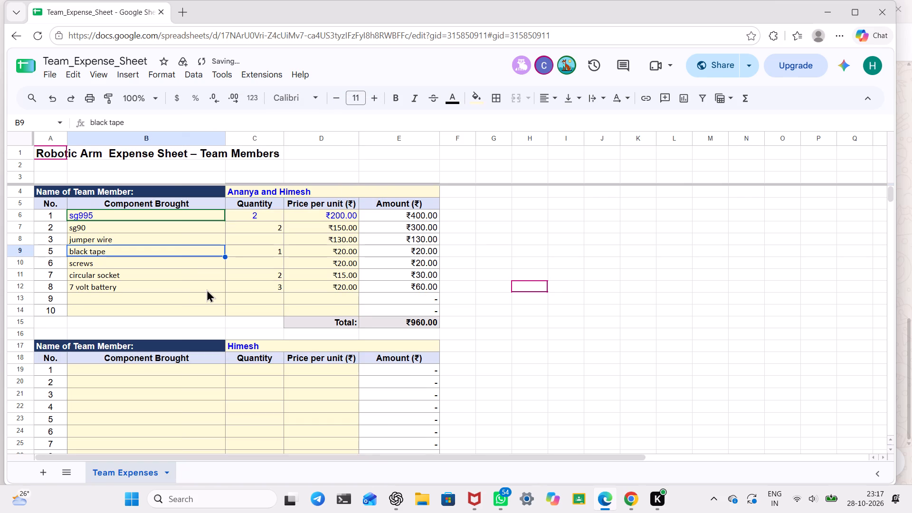
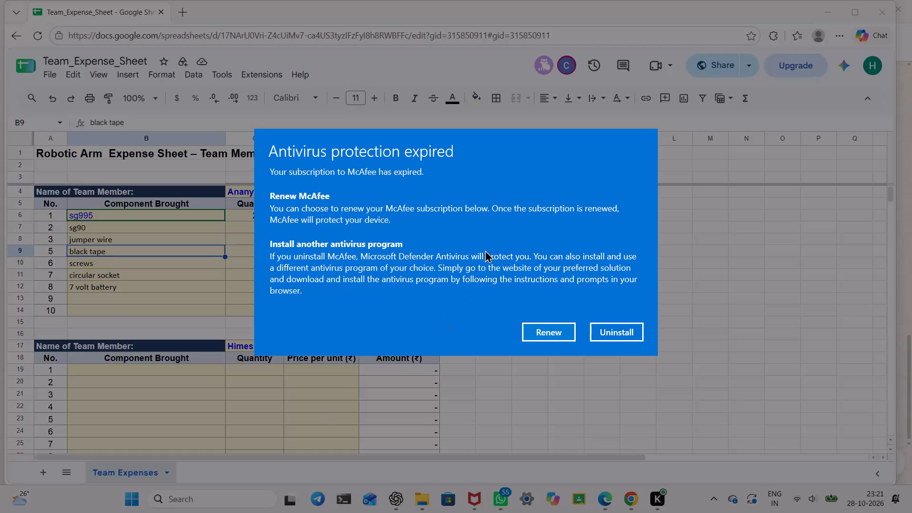
Clear the antivirus expiry notice by choosing to renew McAfee.
{"action": "left_click", "coordinate": [566, 323]}
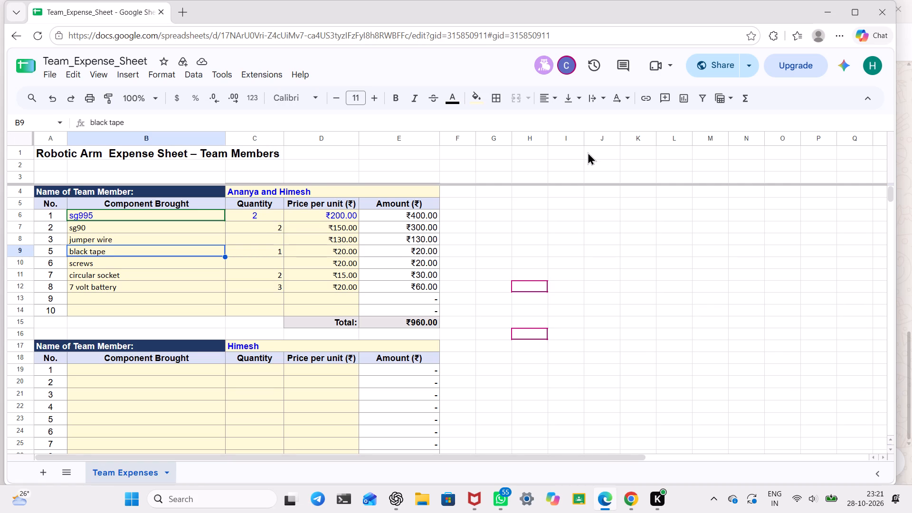
Undo the deletion of the socket row and the preceding price entry for the 7 volt battery.
{"action": "key", "text": "ctrl+z"}
{"action": "key", "text": "ctrl+z"}
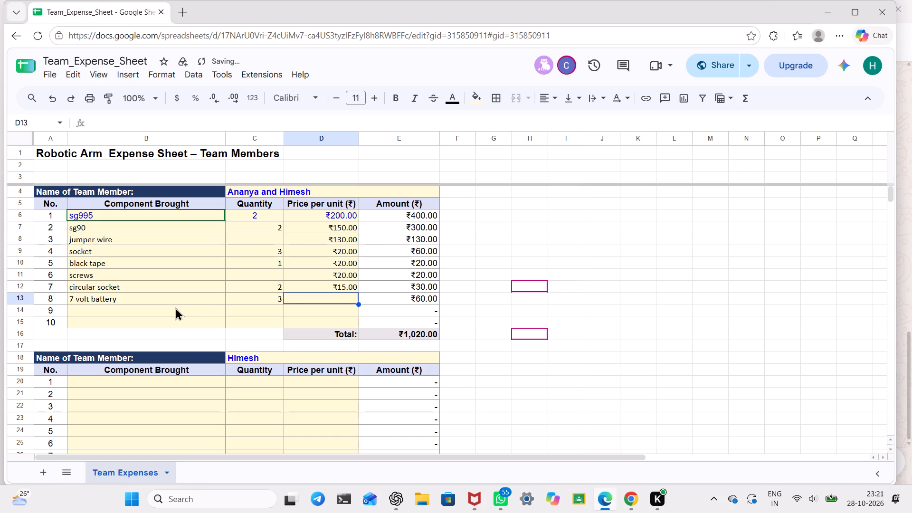
Set the price per unit of the 7 volt battery to 20 in the first team member table.
{"action": "left_click", "coordinate": [307, 299]}
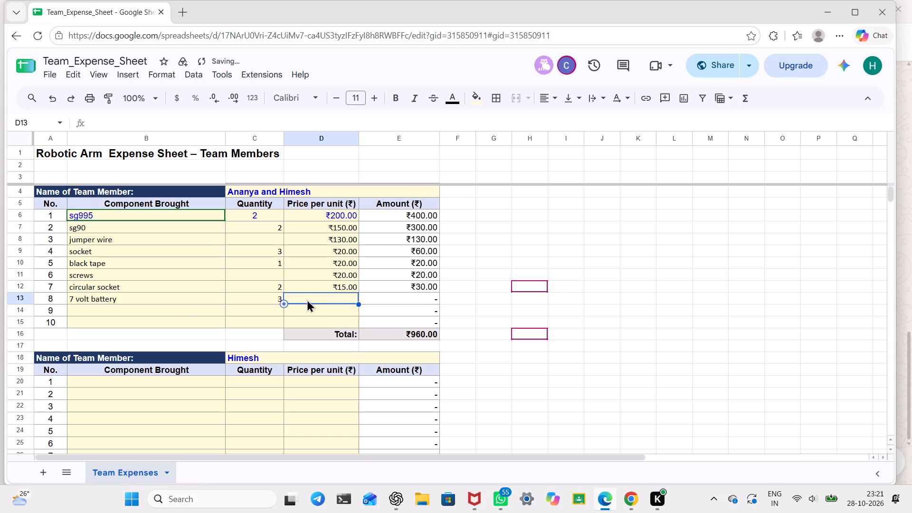
{"action": "type", "text": "20"}
{"action": "key", "text": "Return"}
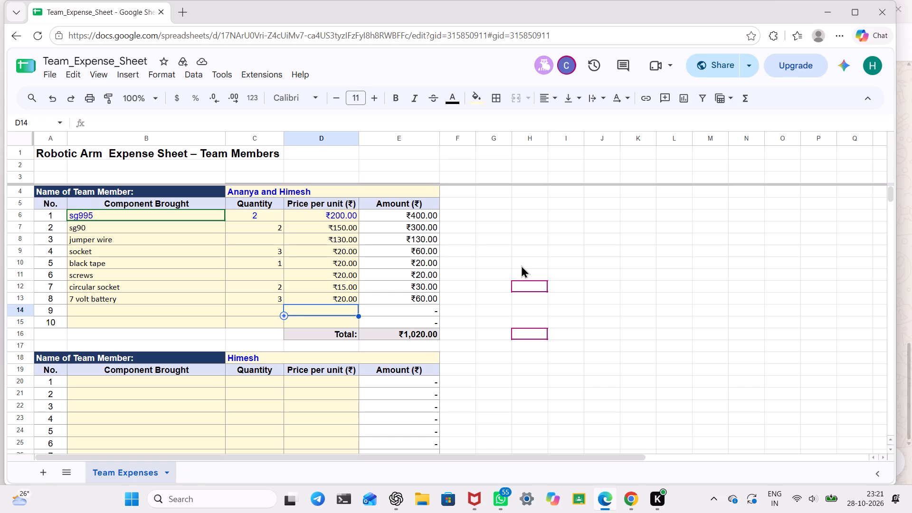
Save the team expense spreadsheet.
{"action": "key", "text": "ctrl+s"}
{"action": "key", "text": "ctrl+s"}
{"action": "key", "text": "ctrl+s"}
{"action": "key", "text": "ctrl+s"}
{"action": "key", "text": "ctrl+s"}
{"action": "key", "text": "ctrl+s"}
{"action": "key", "text": "ctrl+s"}
{"action": "key", "text": "ctrl+s"}
{"action": "key", "text": "ctrl+s"}
{"action": "key", "text": "ctrl+s"}
{"action": "key", "text": "ctrl+s"}
{"action": "key", "text": "ctrl+s"}
{"action": "key", "text": "ctrl+s"}
{"action": "key", "text": "ctrl+s"}
{"action": "key", "text": "ctrl+s"}
{"action": "key", "text": "ctrl+s"}
{"action": "key", "text": "ctrl+s"}
{"action": "key", "text": "ctrl+s"}
{"action": "key", "text": "ctrl+s"}
{"action": "key", "text": "ctrl+s"}
{"action": "key", "text": "ctrl+s"}
{"action": "key", "text": "ctrl+s"}
{"action": "key", "text": "ctrl+s"}
{"action": "key", "text": "ctrl+s"}
{"action": "key", "text": "ctrl+s"}
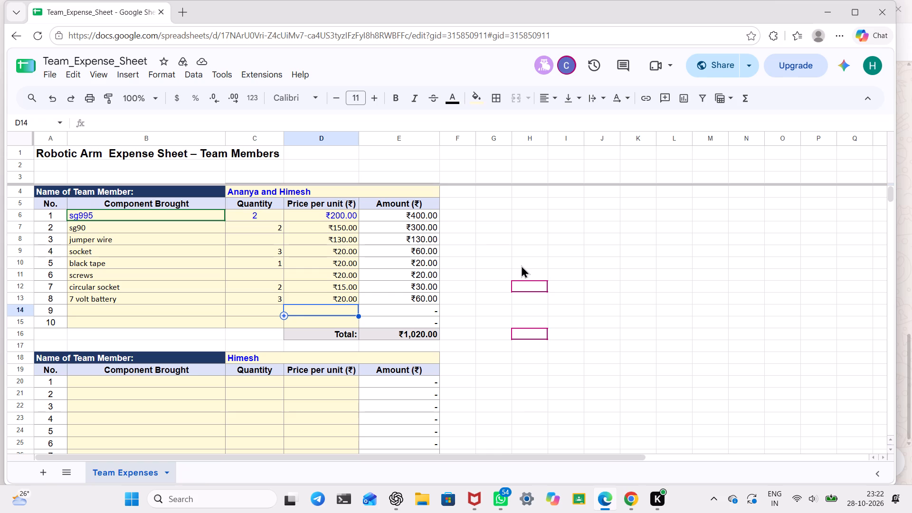
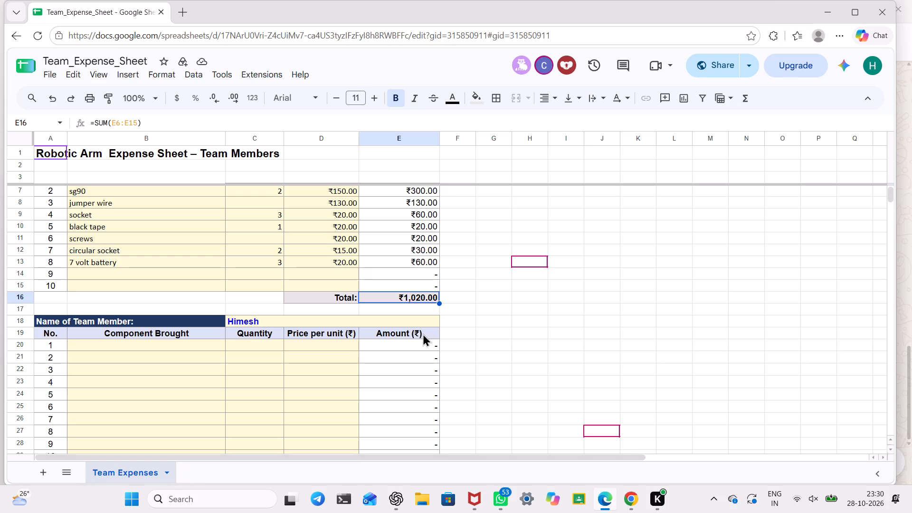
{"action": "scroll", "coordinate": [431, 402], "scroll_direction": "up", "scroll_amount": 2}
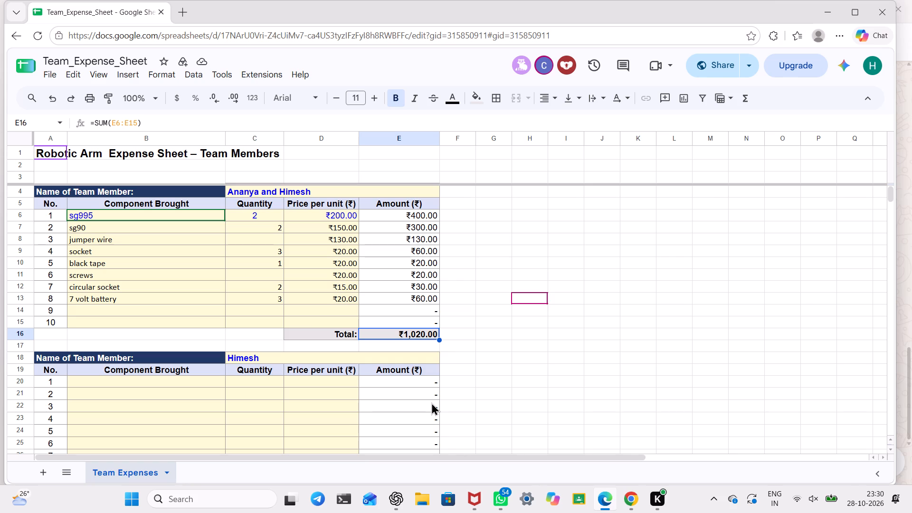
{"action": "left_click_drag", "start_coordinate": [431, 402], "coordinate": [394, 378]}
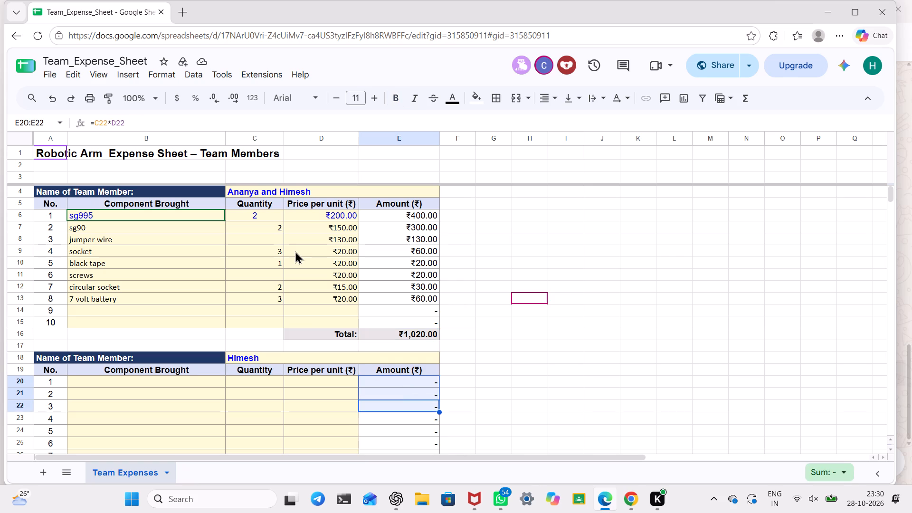
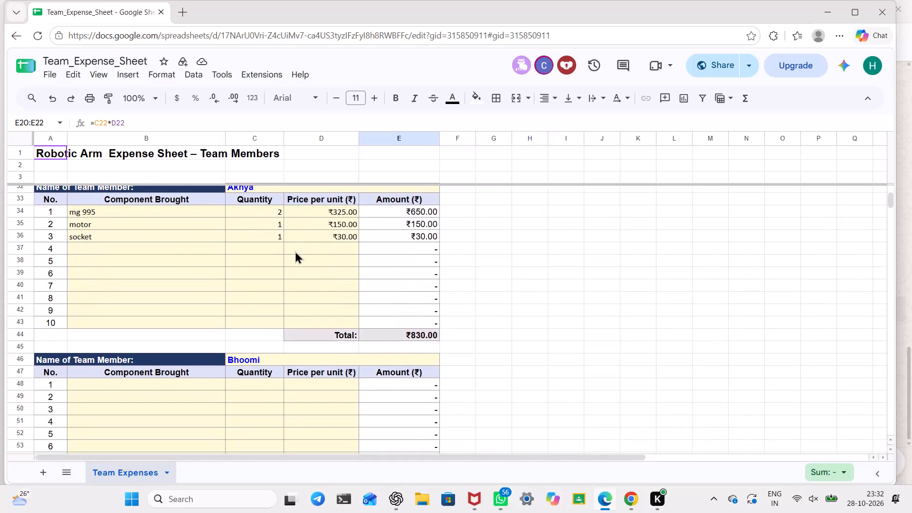
Review the component, quantity, price and total entries in every team member's expense table, down to the team total.
{"action": "scroll", "coordinate": [295, 251], "scroll_direction": "down", "scroll_amount": 2}
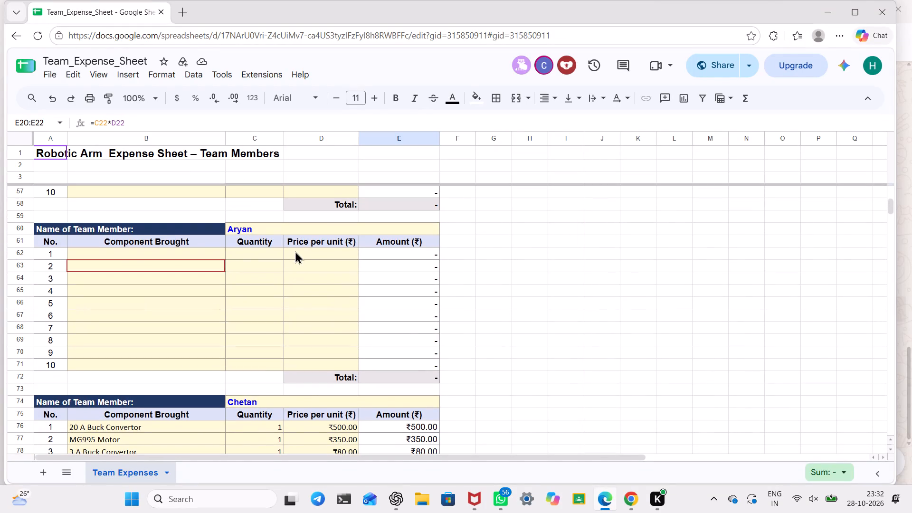
{"action": "scroll", "coordinate": [295, 251], "scroll_direction": "down", "scroll_amount": 1}
{"action": "scroll", "coordinate": [295, 251], "scroll_direction": "up", "scroll_amount": 2}
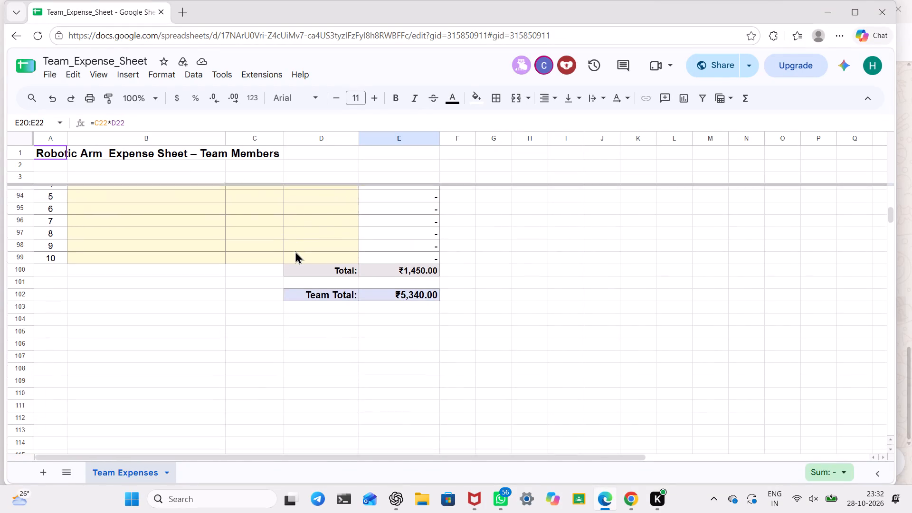
{"action": "scroll", "coordinate": [295, 251], "scroll_direction": "up", "scroll_amount": 3}
{"action": "scroll", "coordinate": [295, 251], "scroll_direction": "down", "scroll_amount": 2}
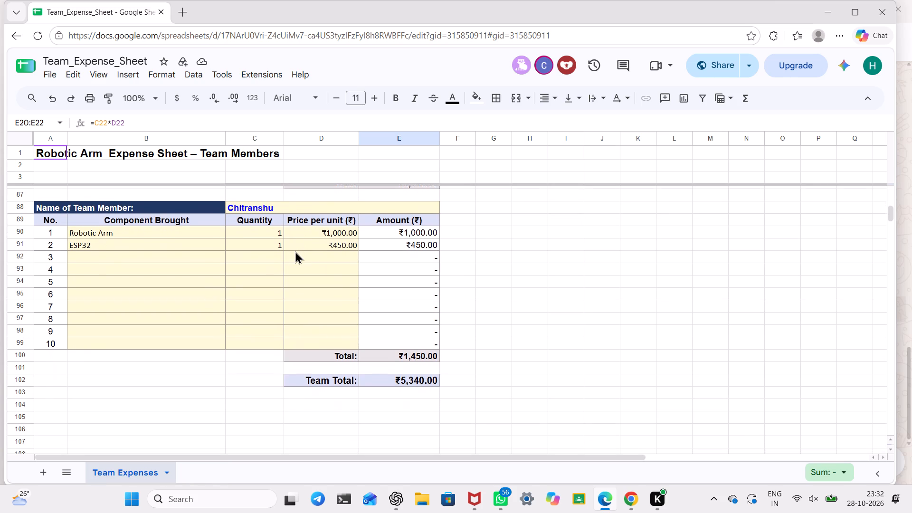
{"action": "scroll", "coordinate": [295, 251], "scroll_direction": "up", "scroll_amount": 5}
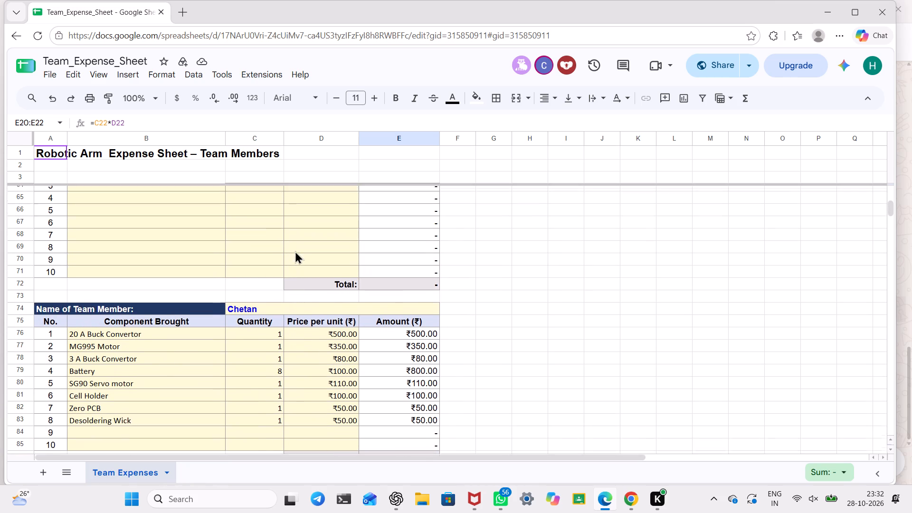
{"action": "scroll", "coordinate": [295, 251], "scroll_direction": "down", "scroll_amount": 1}
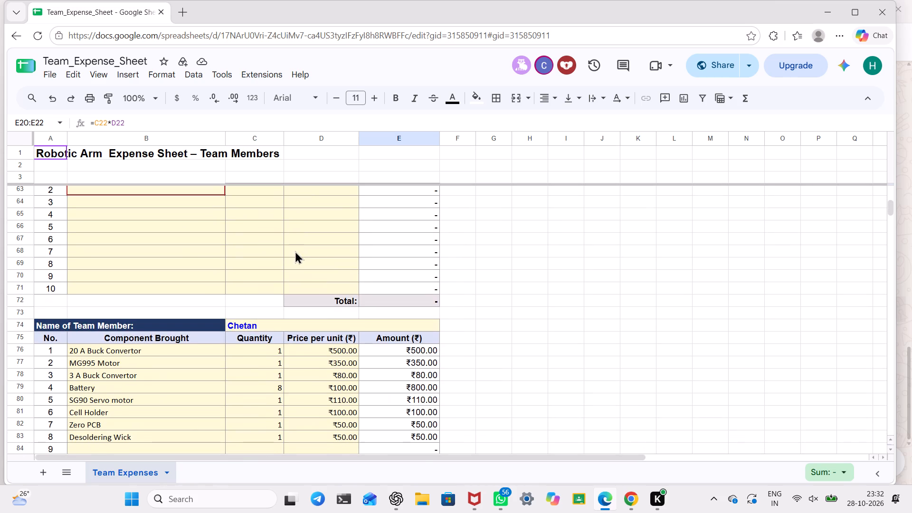
{"action": "scroll", "coordinate": [295, 251], "scroll_direction": "down", "scroll_amount": 1}
{"action": "scroll", "coordinate": [295, 251], "scroll_direction": "up", "scroll_amount": 4}
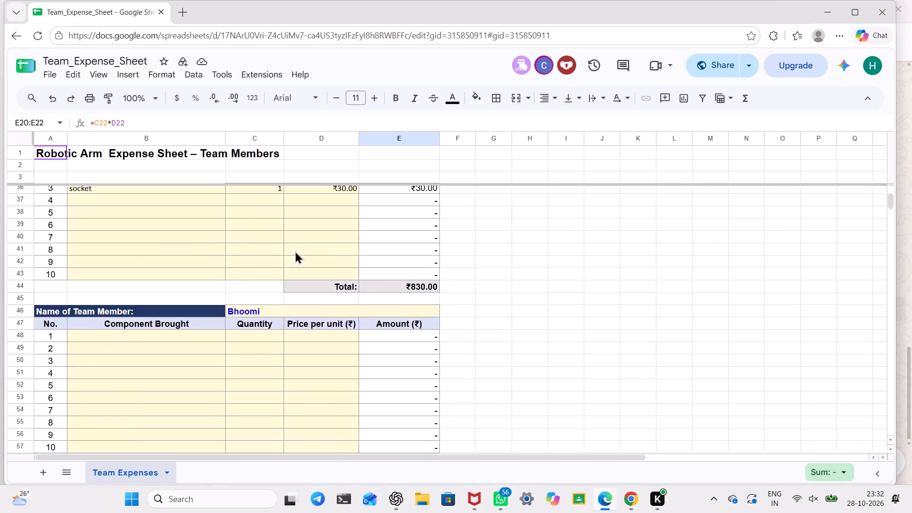
{"action": "scroll", "coordinate": [295, 251], "scroll_direction": "up", "scroll_amount": 4}
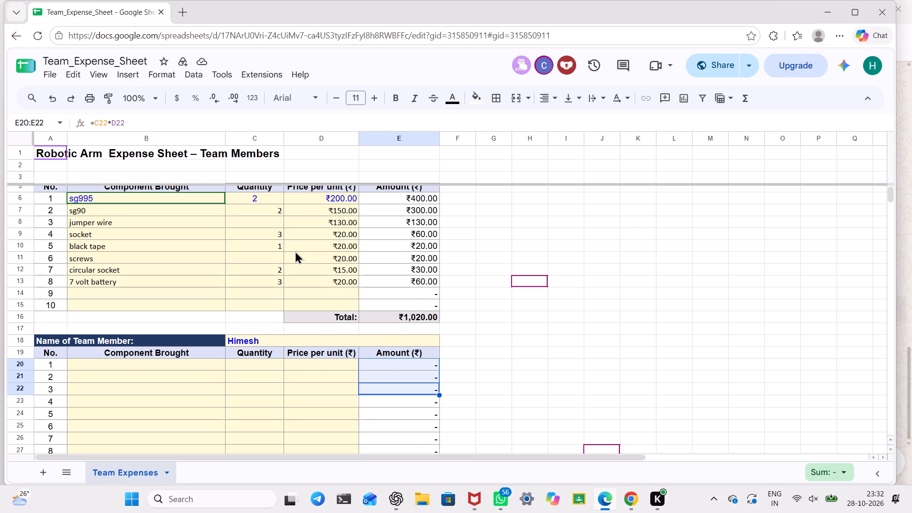